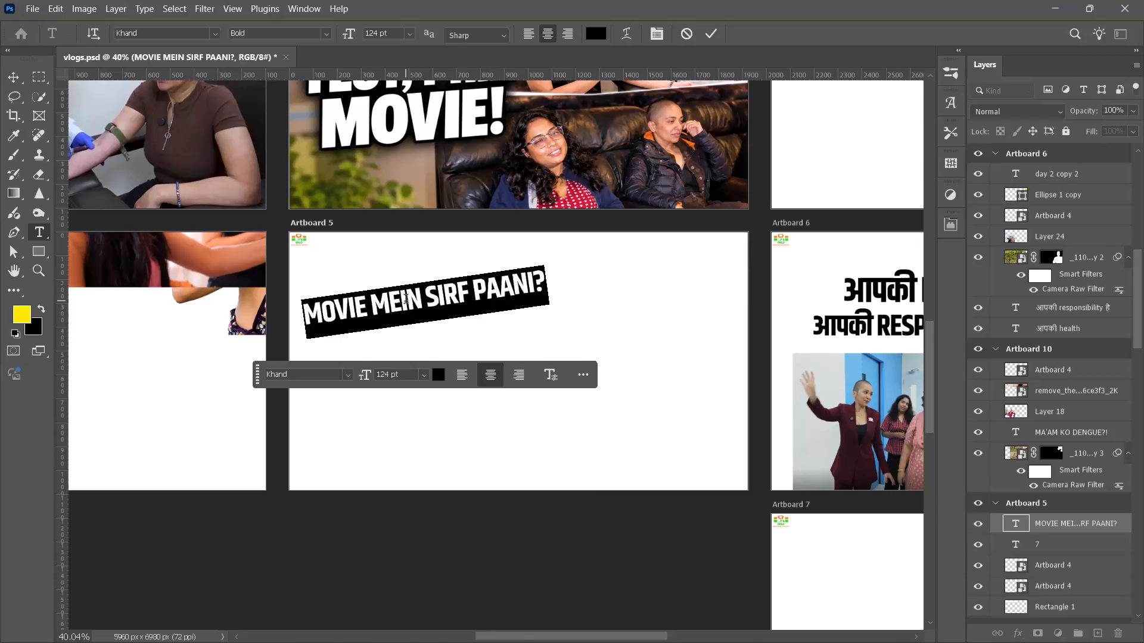
Replace the slanted headline on Artboard 5 with the copied text "SOCHO KAM, KARO ABHI".
key("BackSpace")
key("ctrl+v")
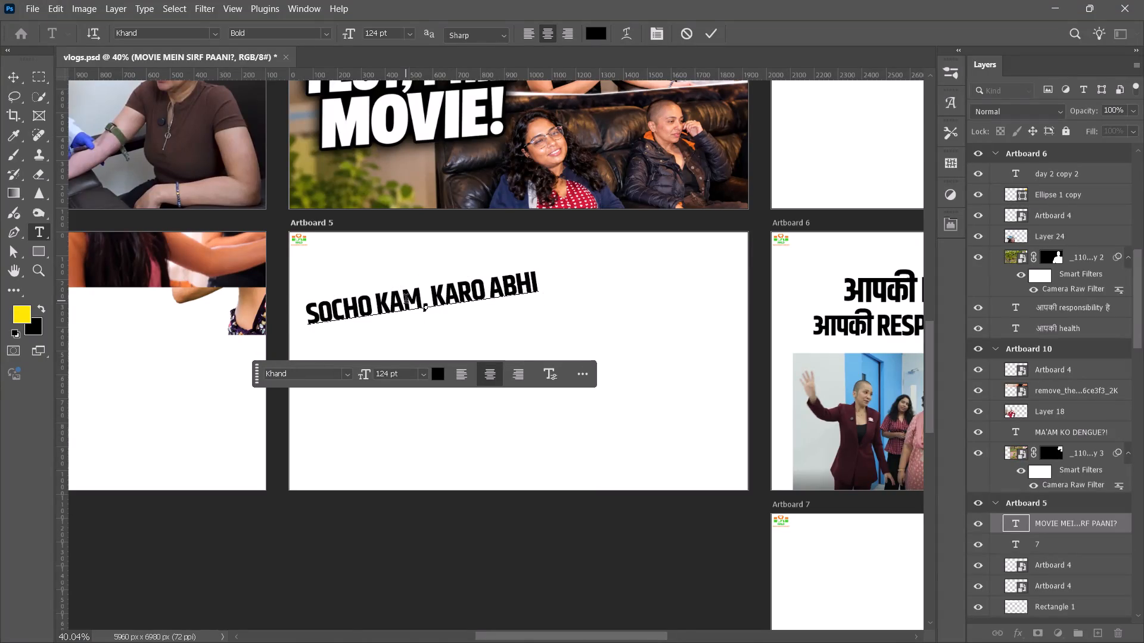
left_click(711, 37)
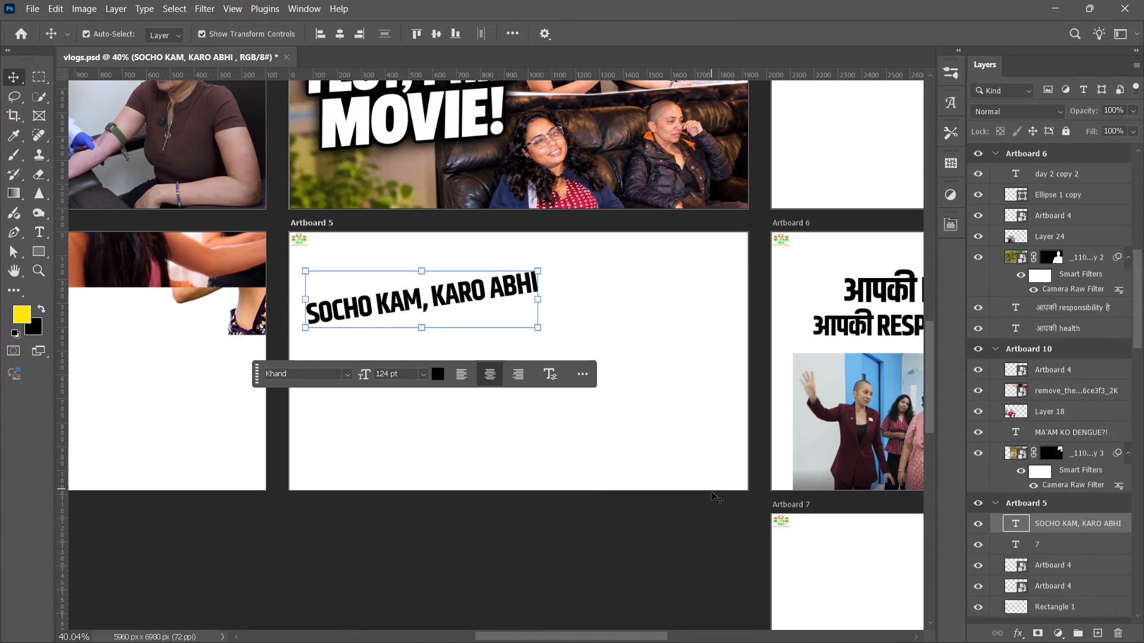
left_click(710, 502)
left_click(674, 420)
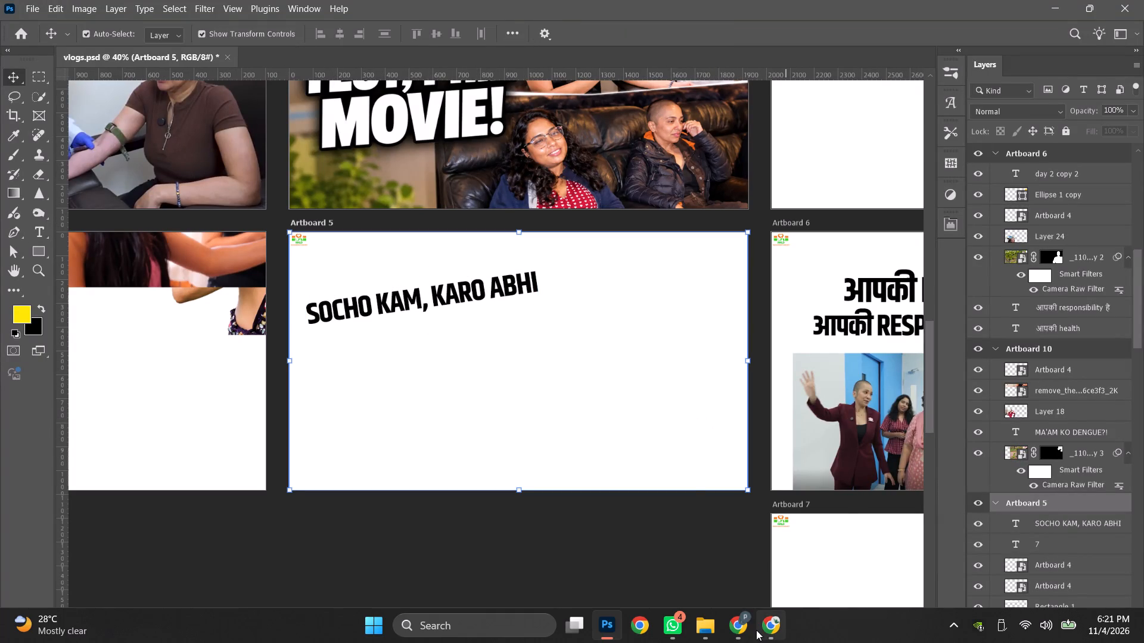
Switch to the vlog video in Chrome and skim it from about the one-minute mark for a usable thumbnail frame.
left_click(752, 625)
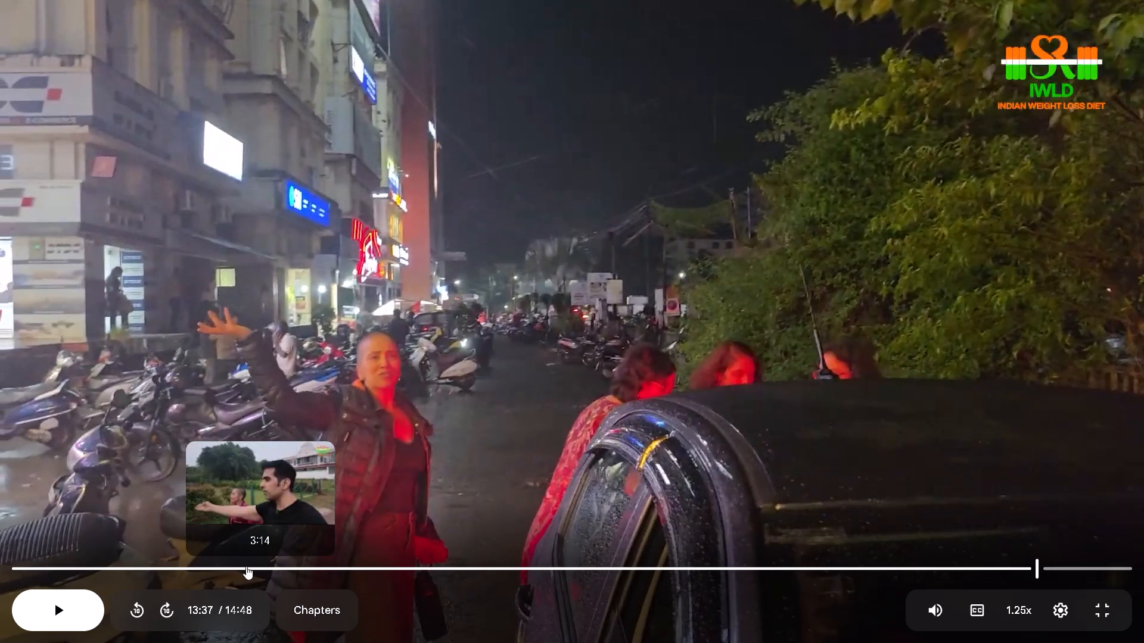
left_click(61, 566)
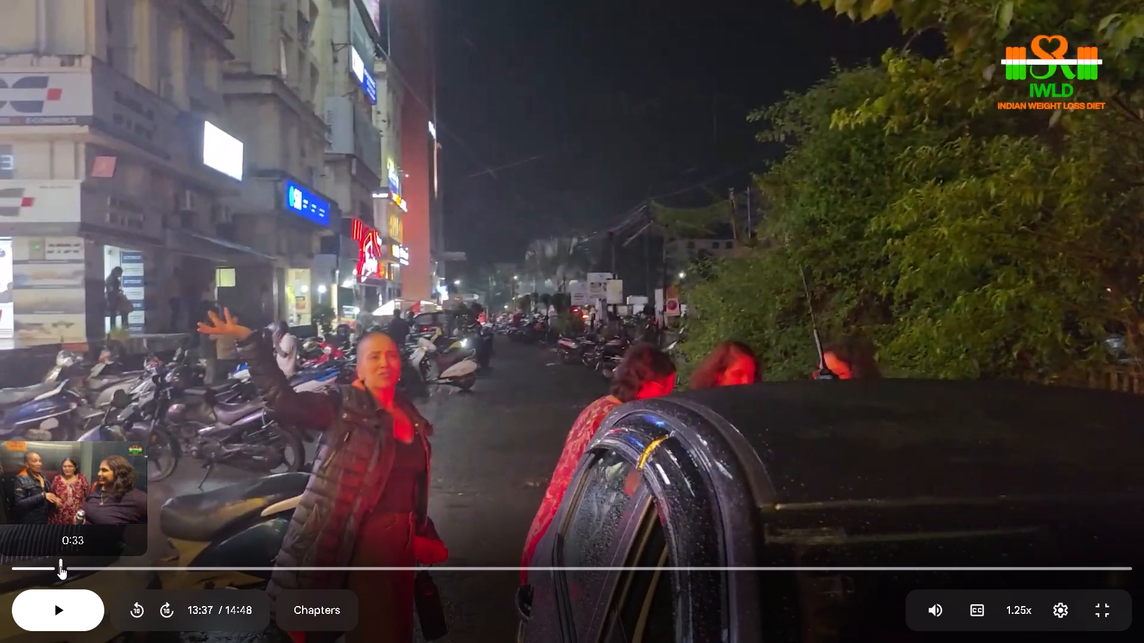
left_click_drag(74, 563, 94, 564)
left_click(805, 260)
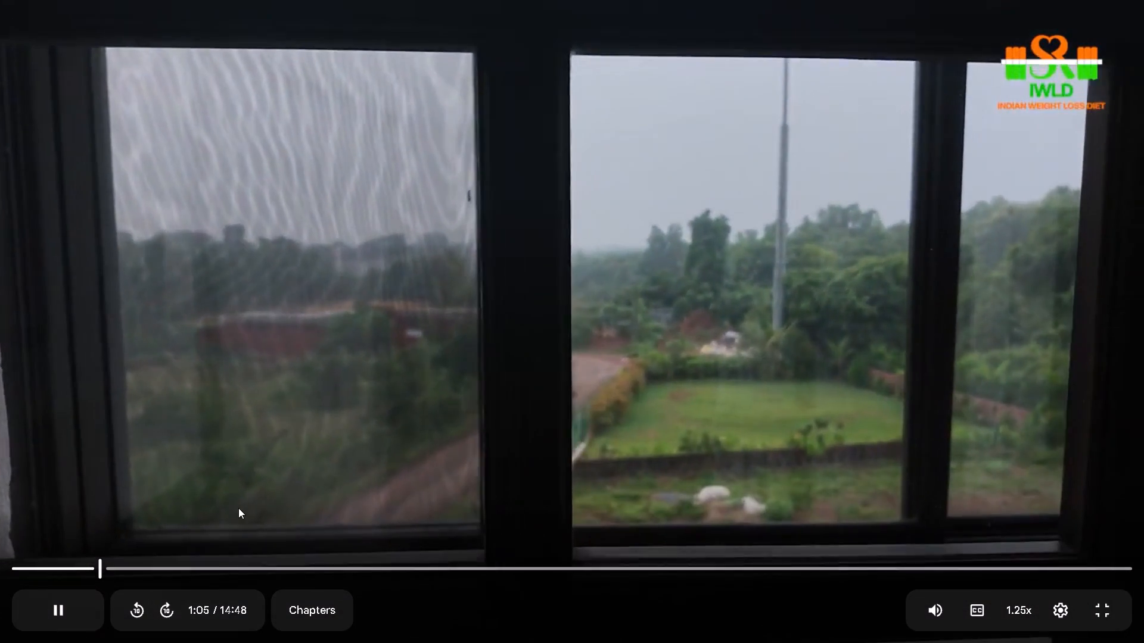
key("Right")
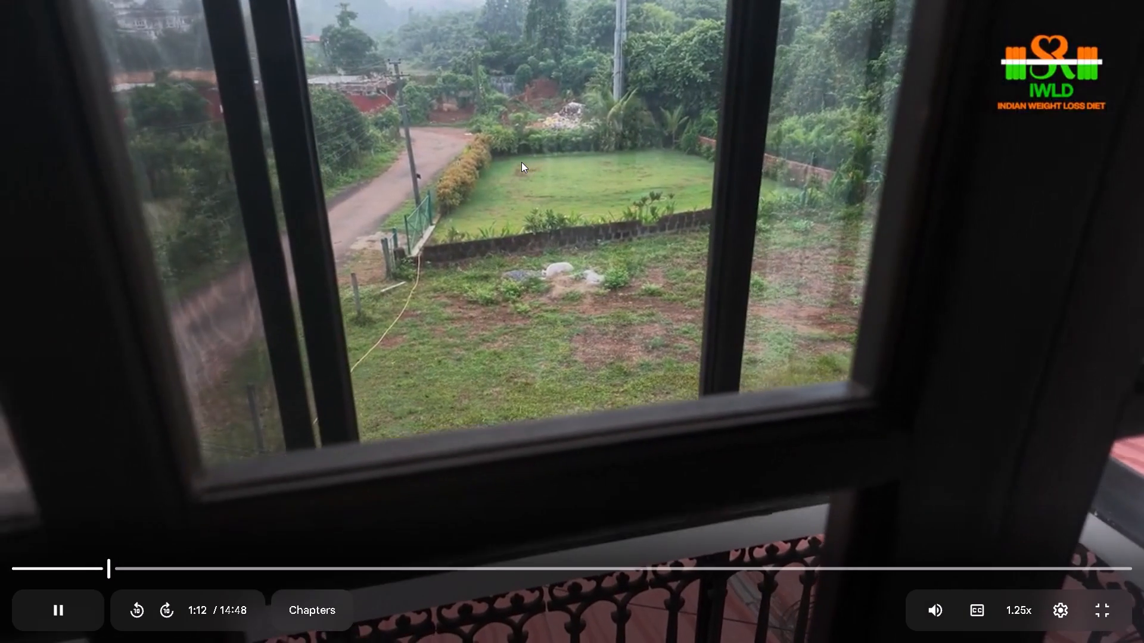
key("Right")
key("Right")
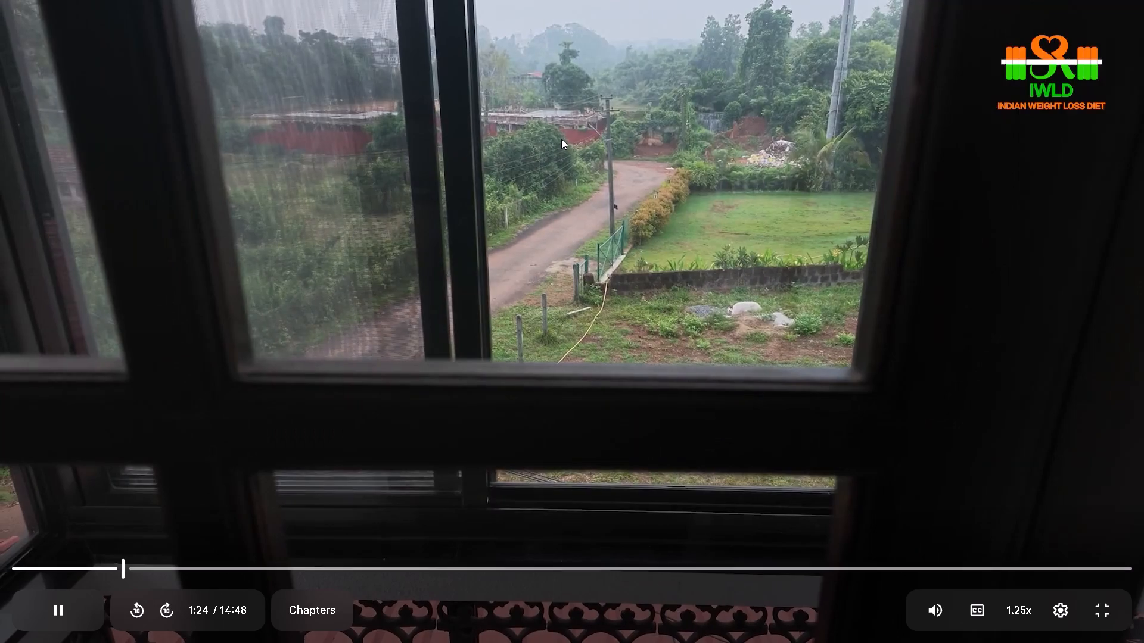
key("Right")
key("Right")
key("Right")
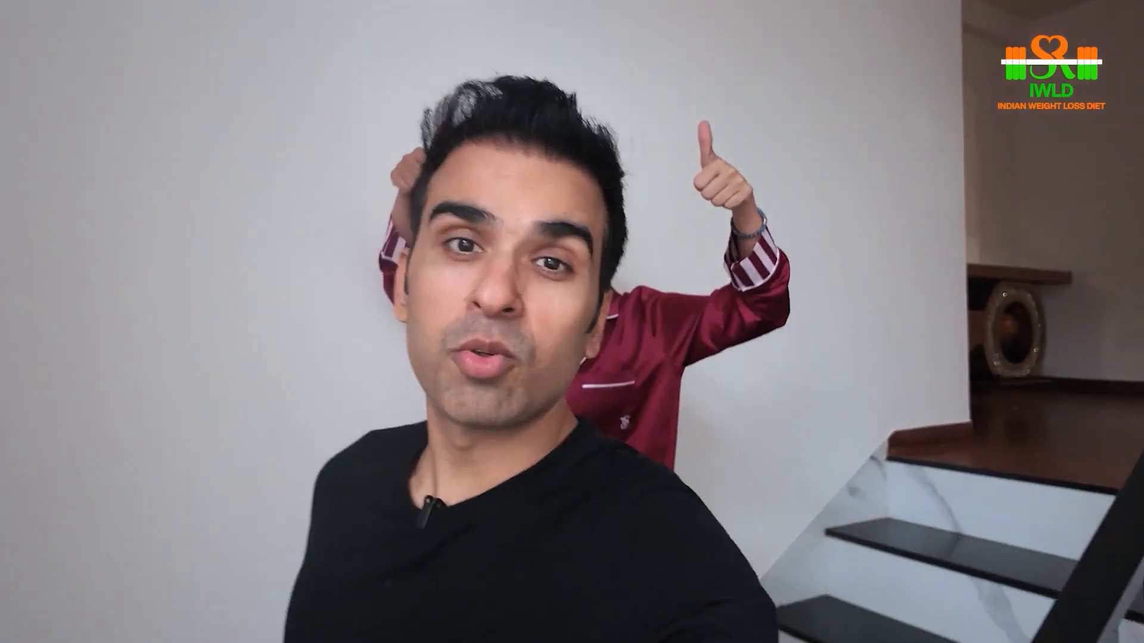
key("Right")
key("Right")
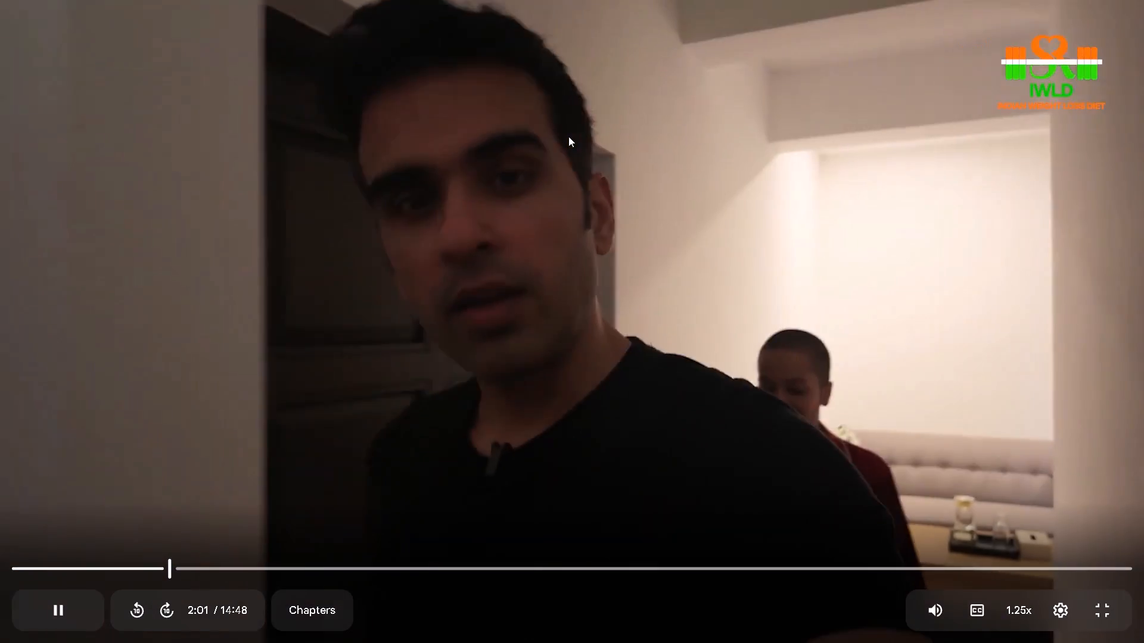
key("Down")
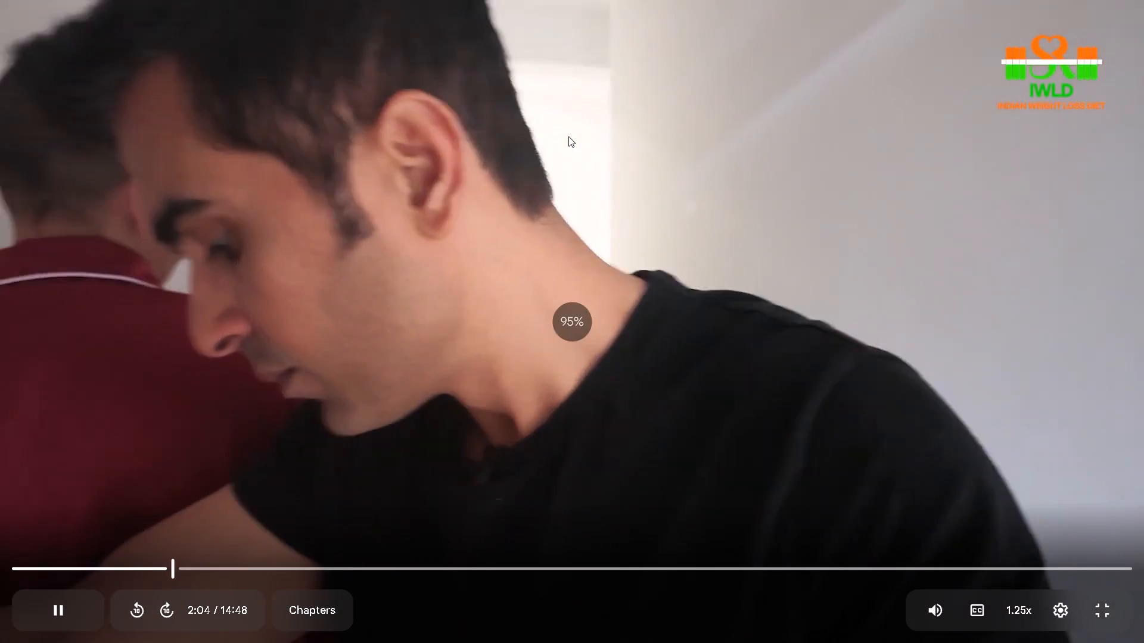
key("Left")
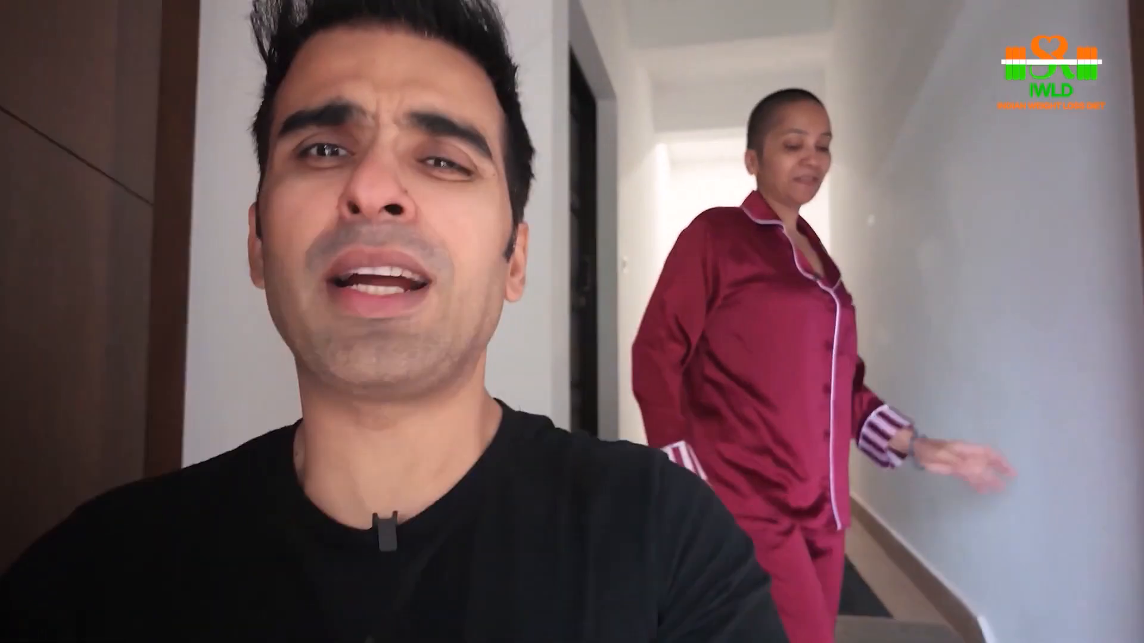
key("Left")
key("Left")
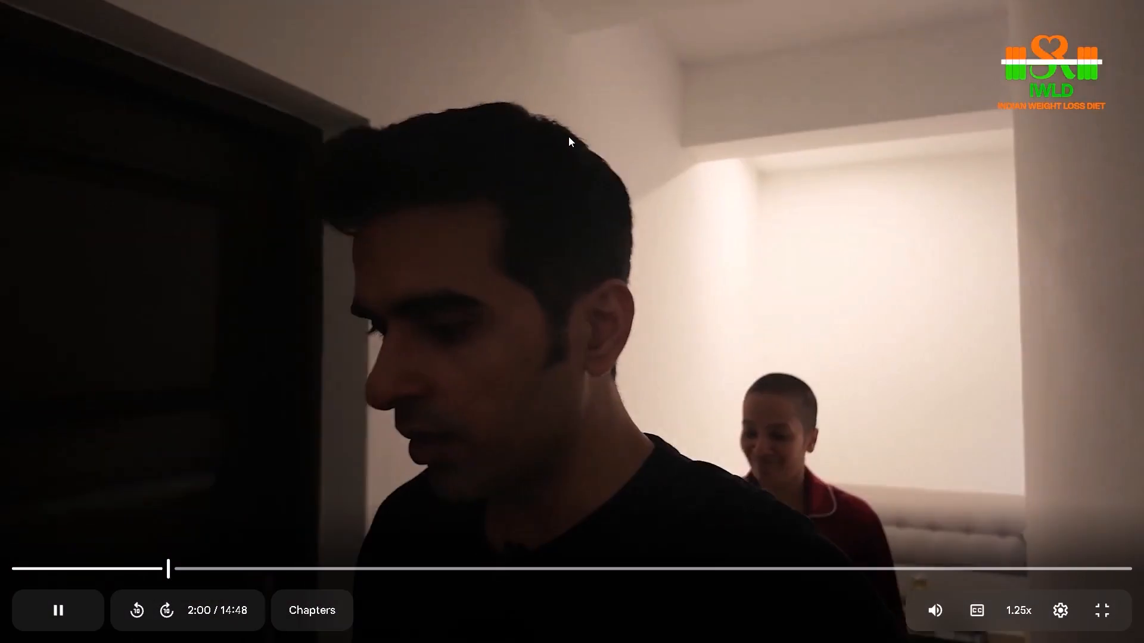
key("Left")
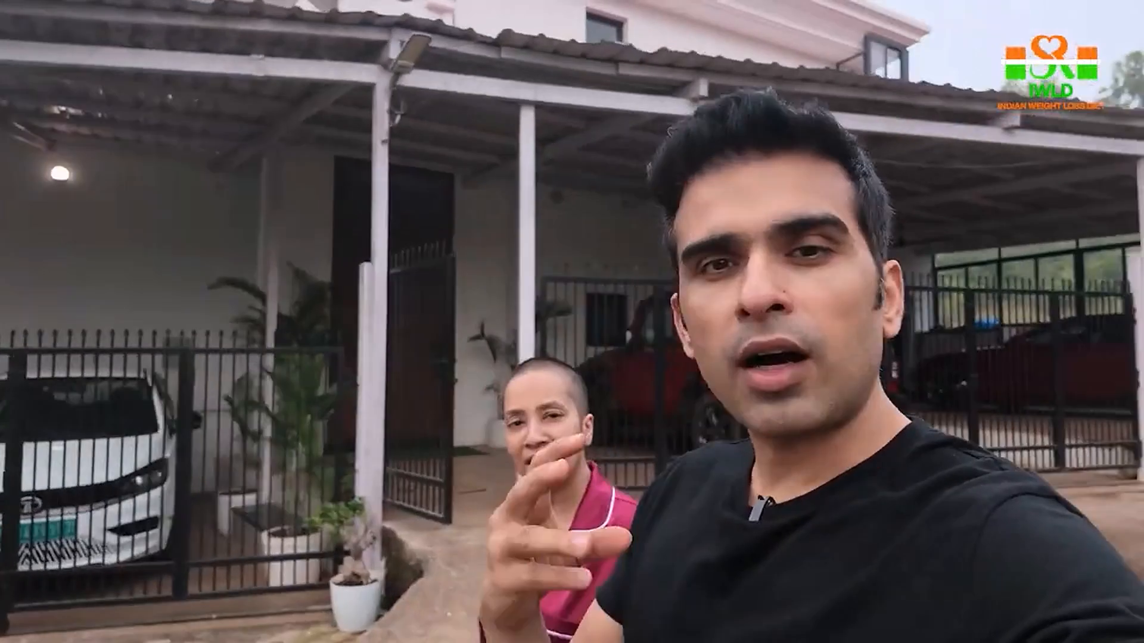
Step through the outdoor scene in short bursts and pause at 2:37, with the man facing the camera beside the woman.
key("space")
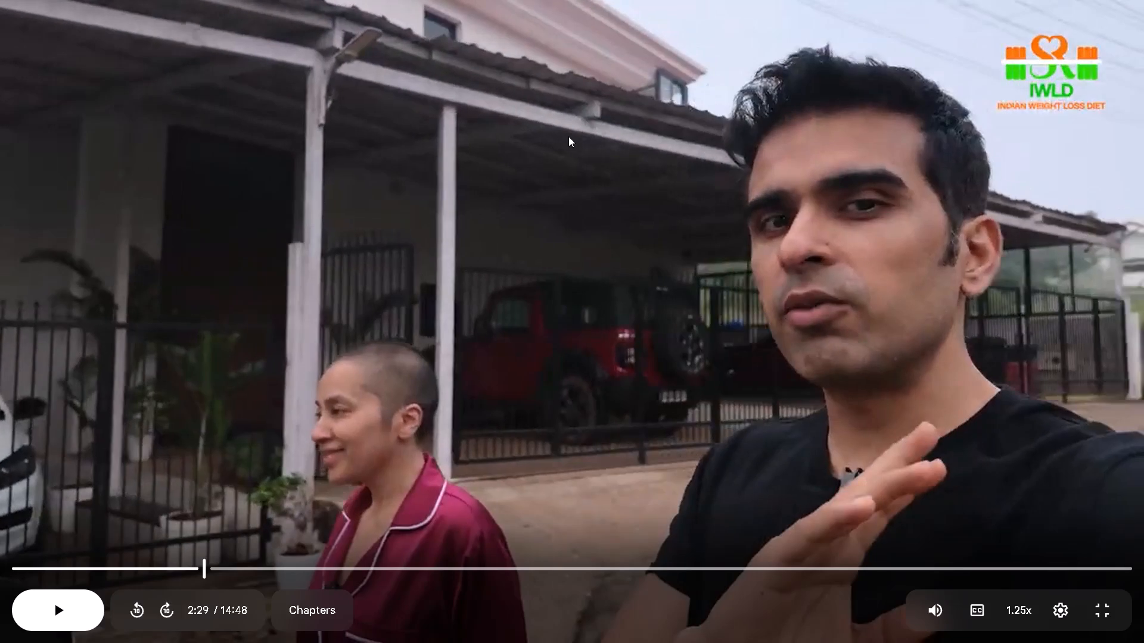
key("space")
key("space")
key("space")
key("space")
key("space")
key("space")
key("space")
key("space")
key("space")
key("space")
key("space")
key("space")
key("space")
key("space")
key("space")
key("space")
key("space")
key("space")
key("space")
key("space")
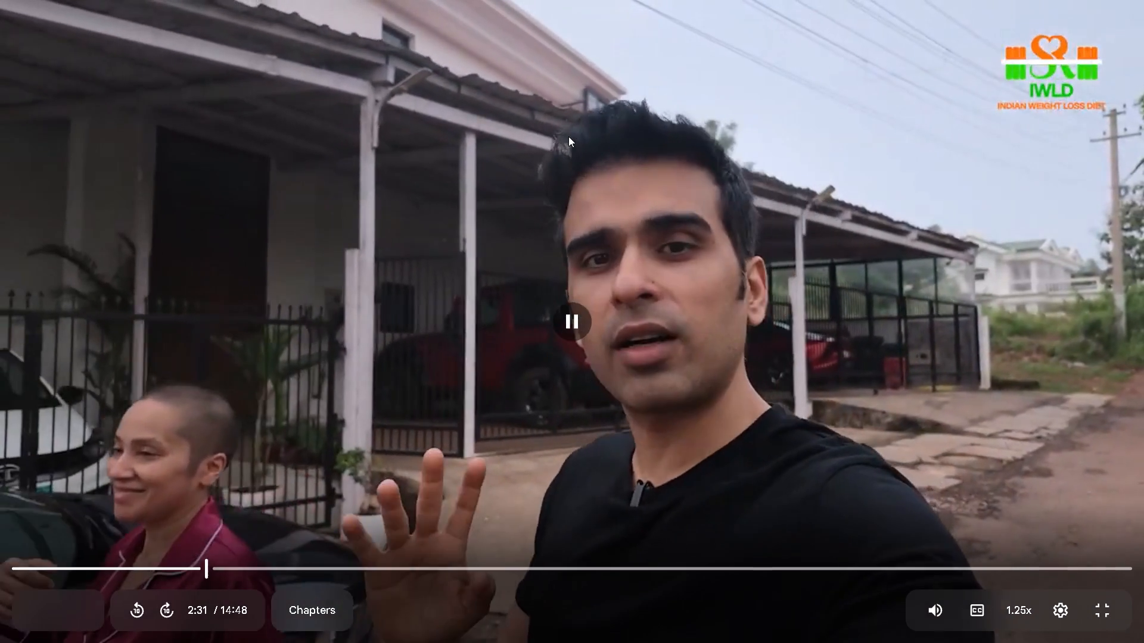
key("space")
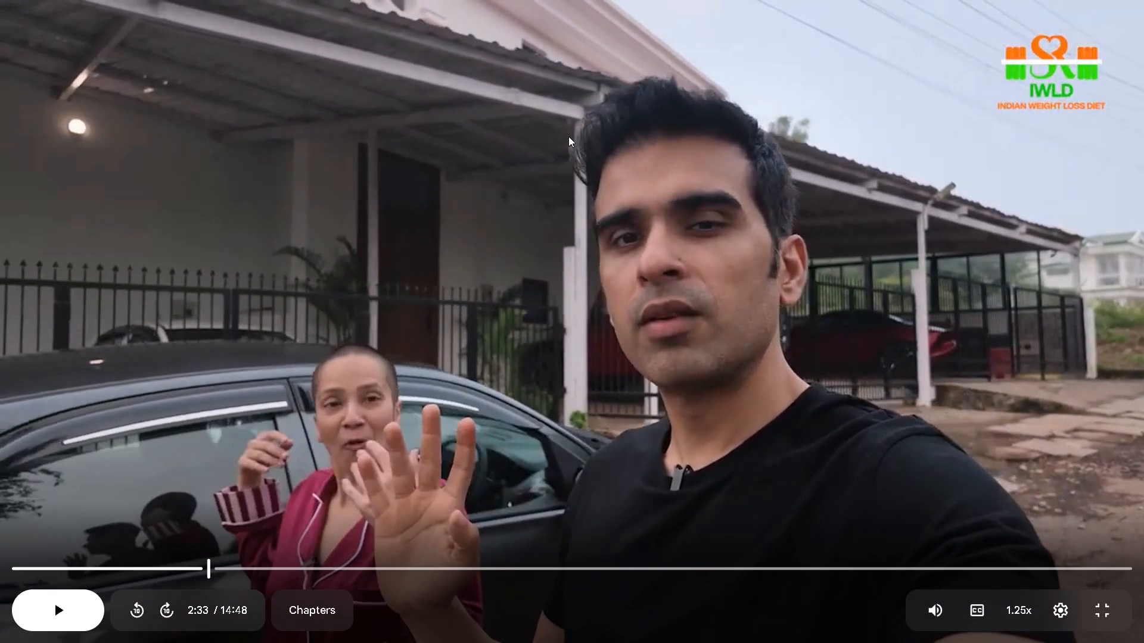
key("space")
key("space")
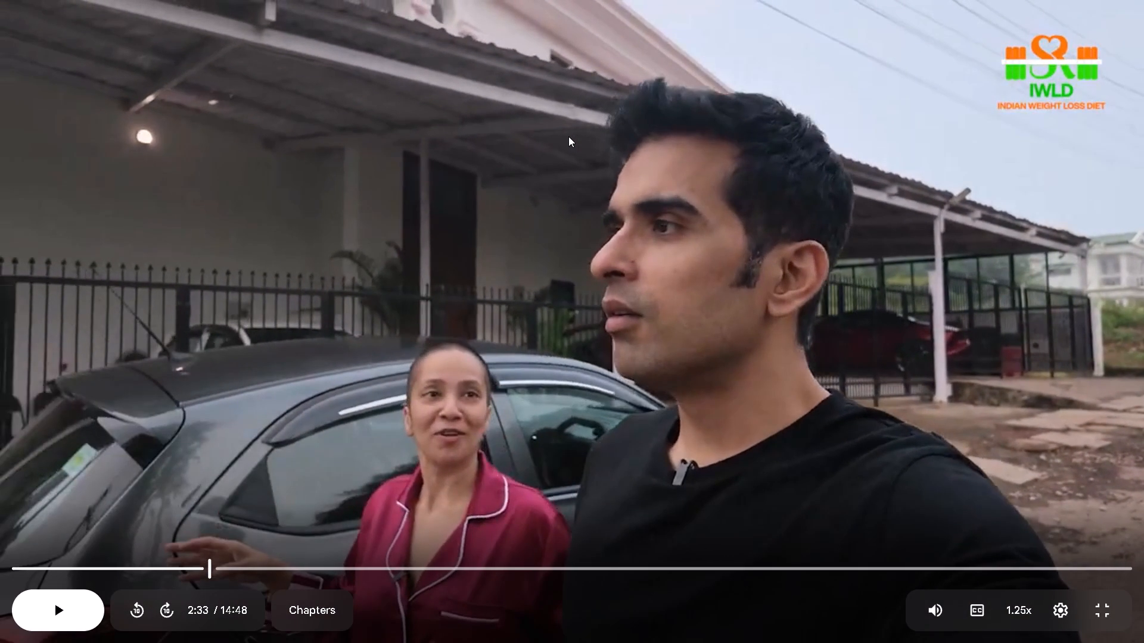
key("space")
key("space")
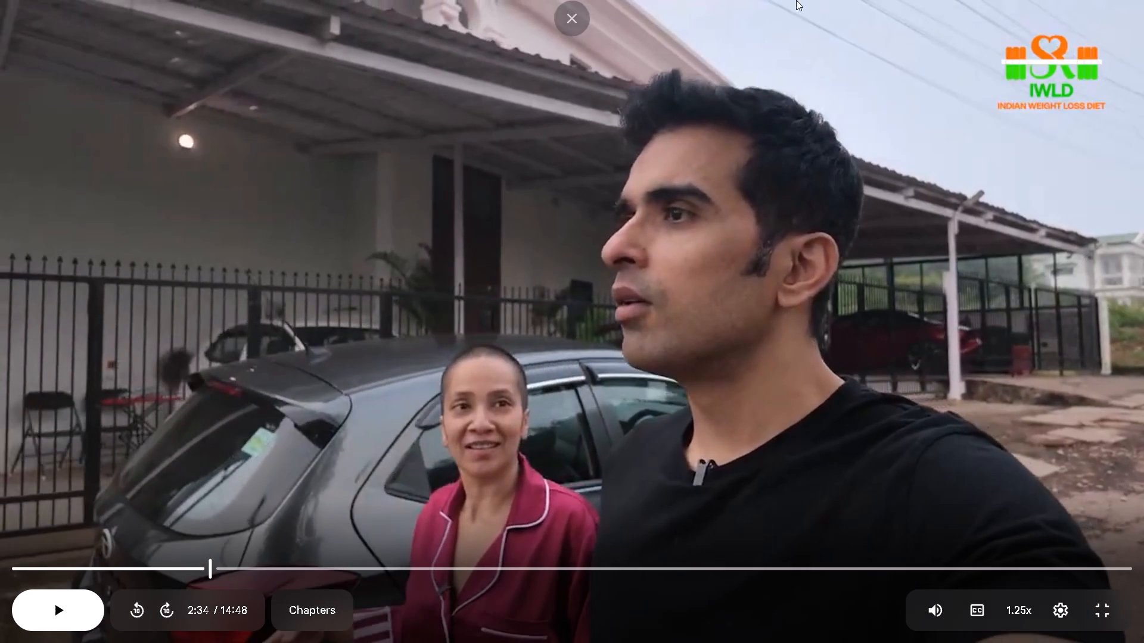
left_click(766, 438)
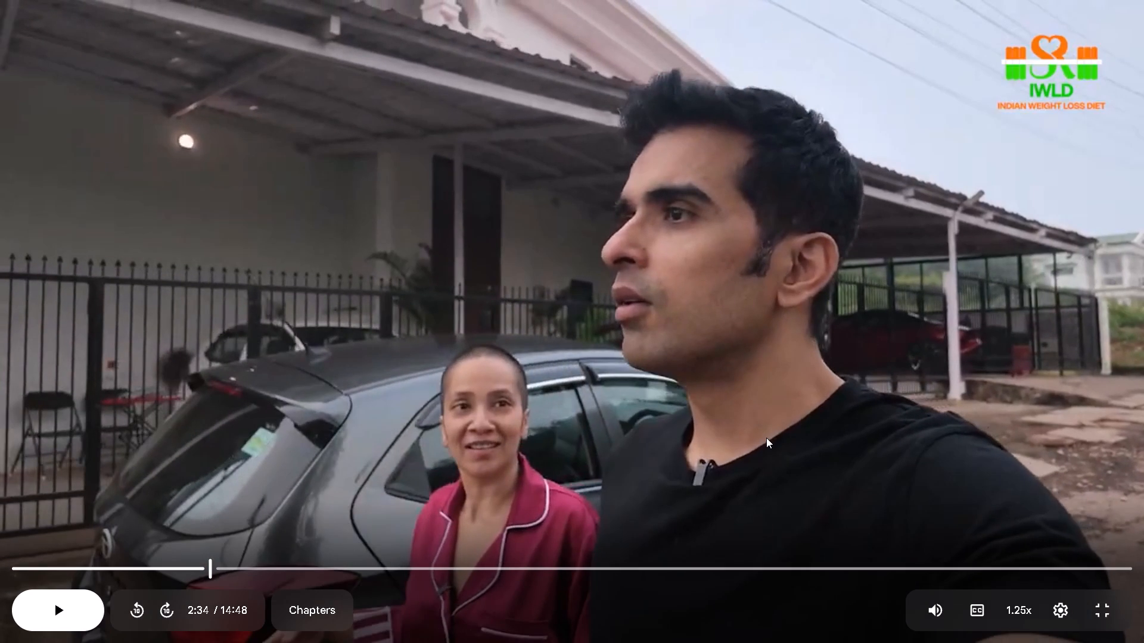
left_click(766, 438)
left_click(766, 438)
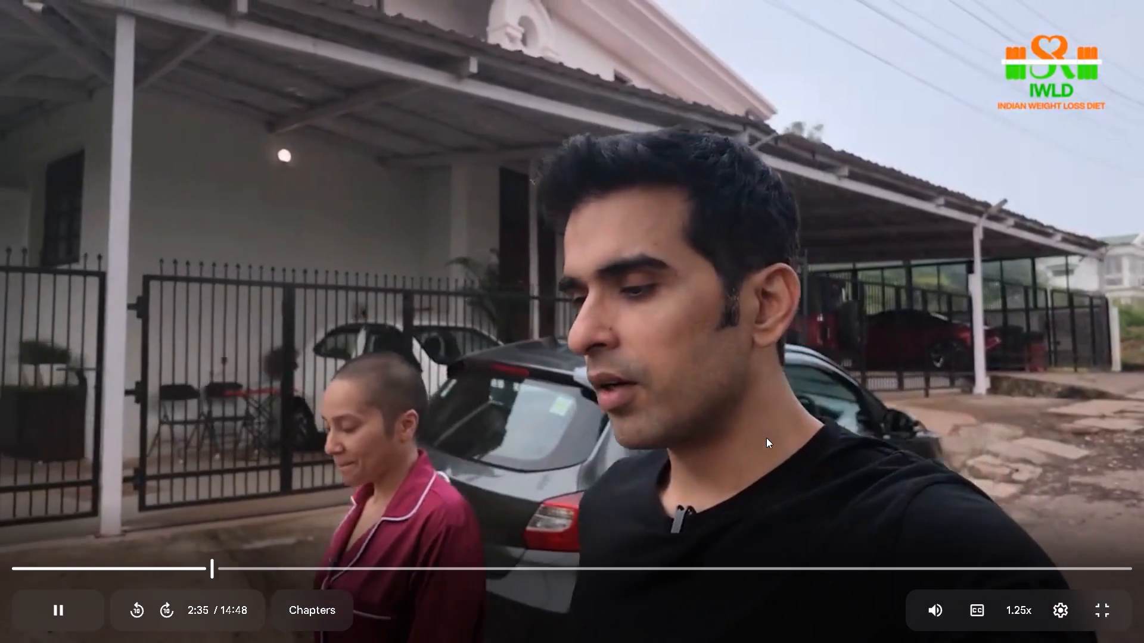
left_click(766, 438)
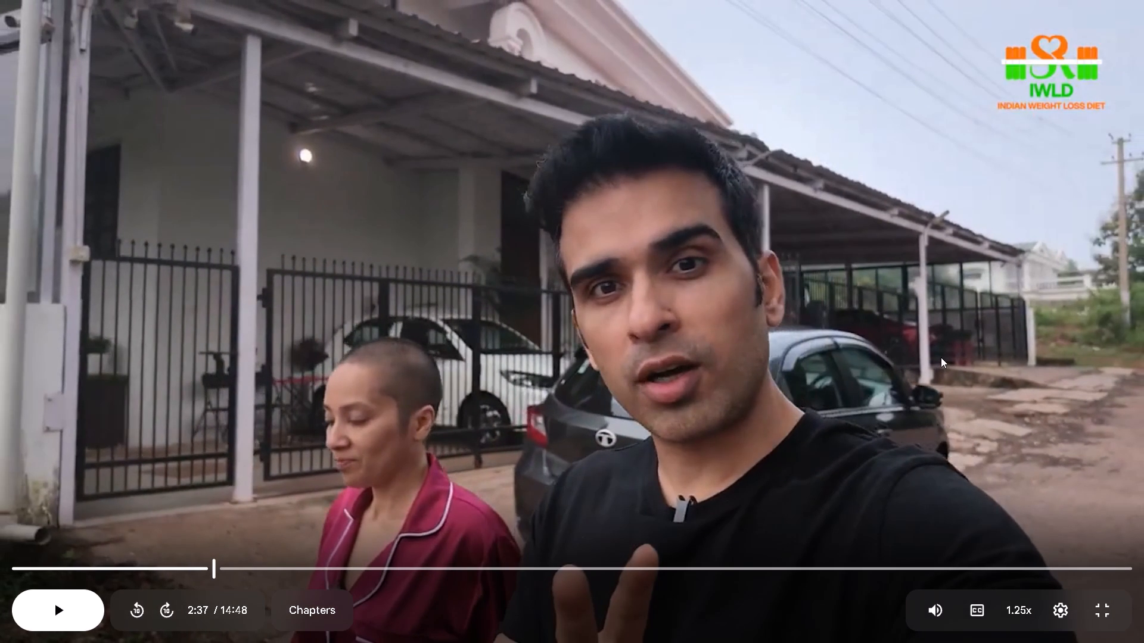
Take a rectangular screen snip of the paused frame around both people and the house, leaving out the logo and player controls.
key("shift+super+s")
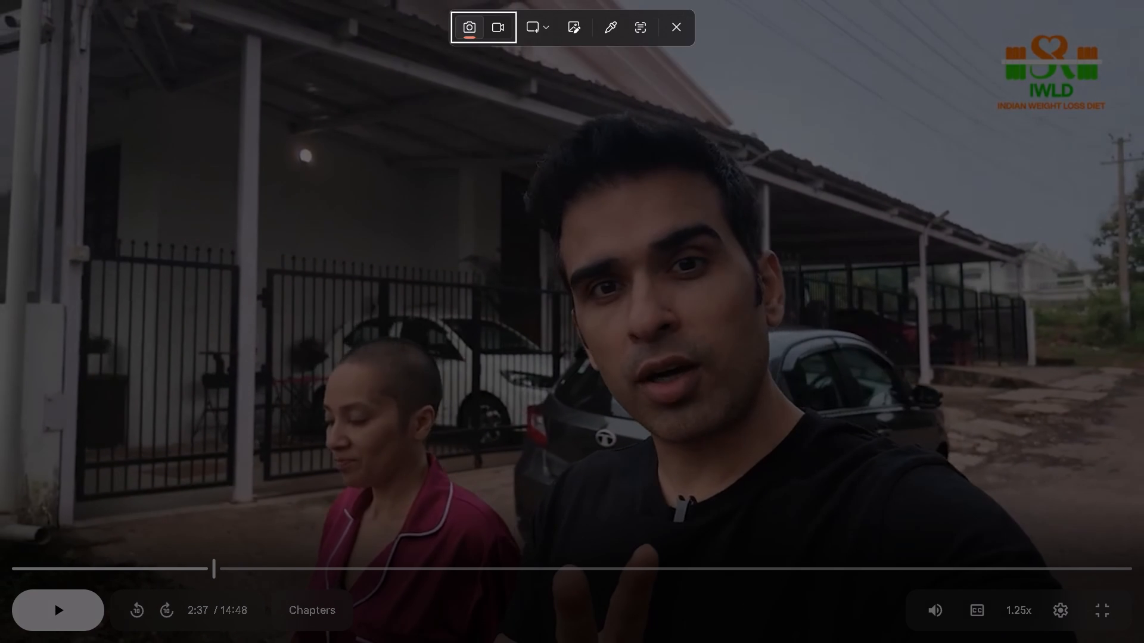
left_click_drag(55, 45, 952, 557)
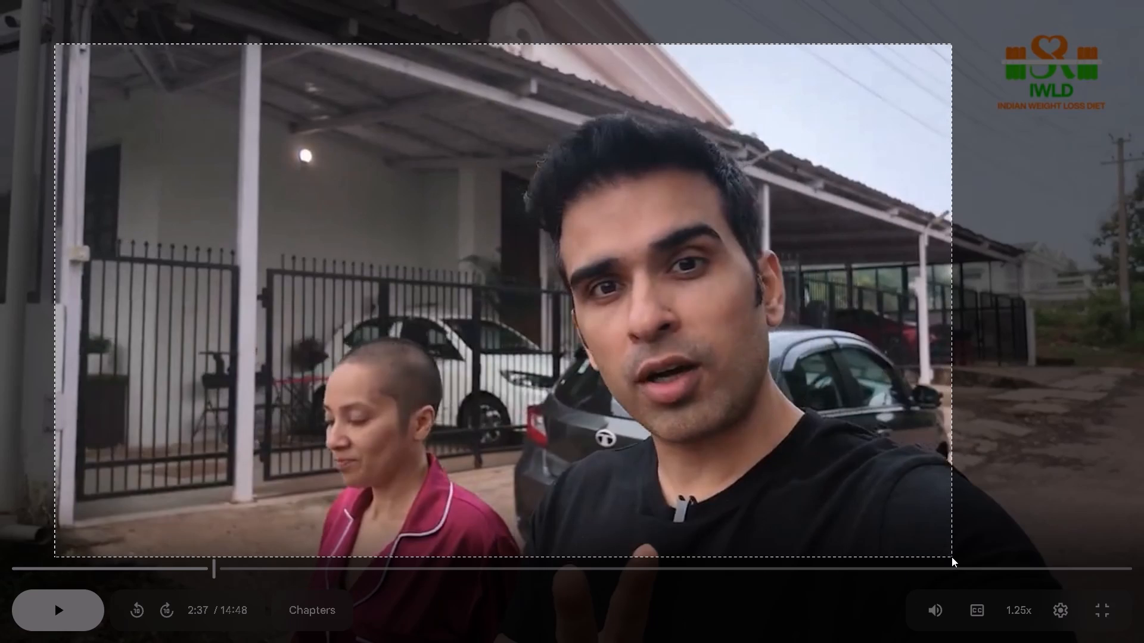
left_click_drag(952, 557, 971, 563)
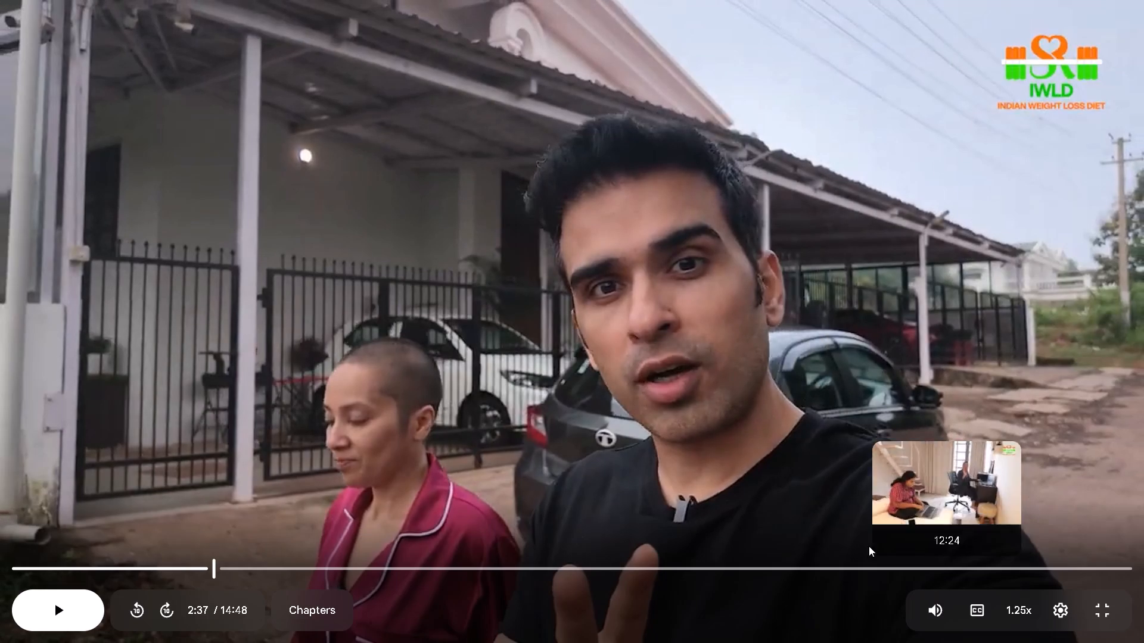
Leave the full-screen video, return to Photoshop and paste the captured frame into Artboard 5.
left_click(567, 46)
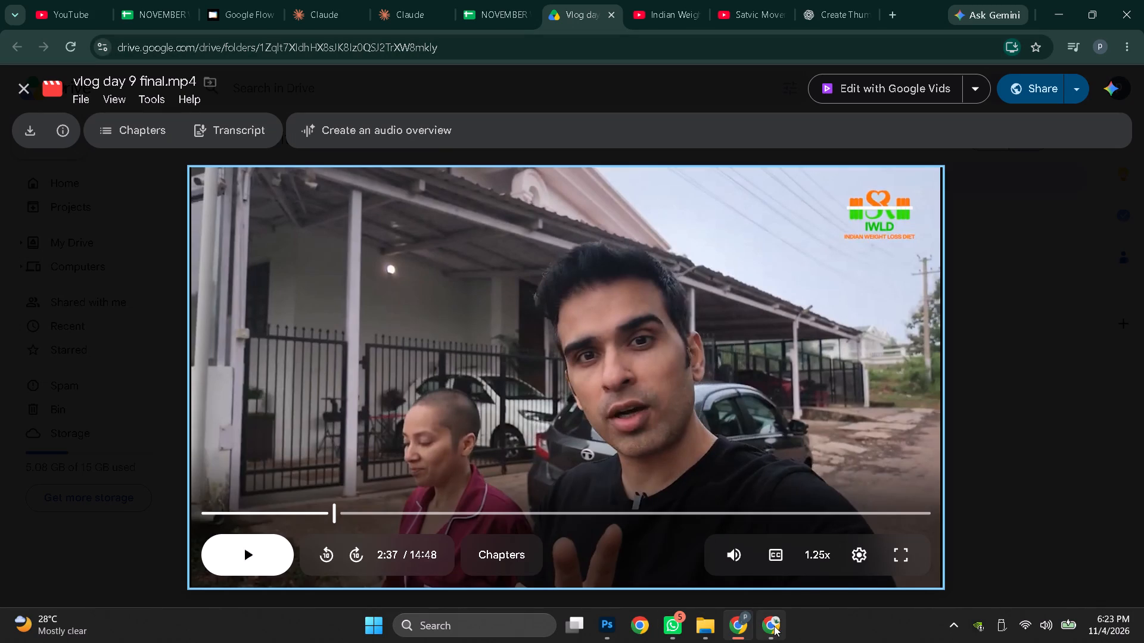
left_click(615, 623)
left_click(623, 455)
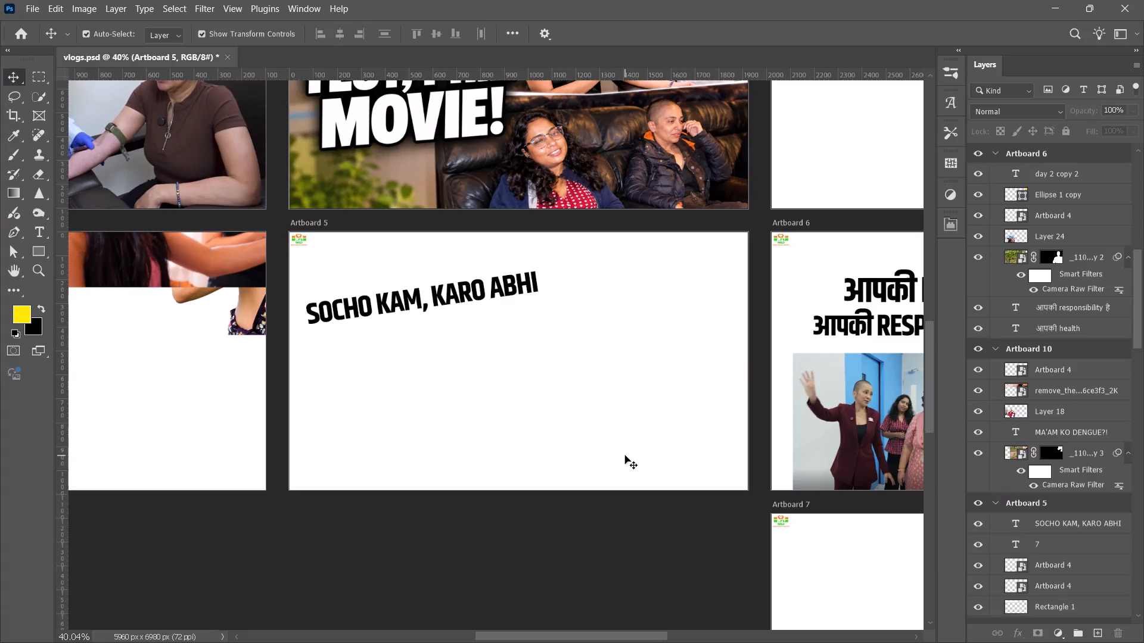
key("ctrl+v")
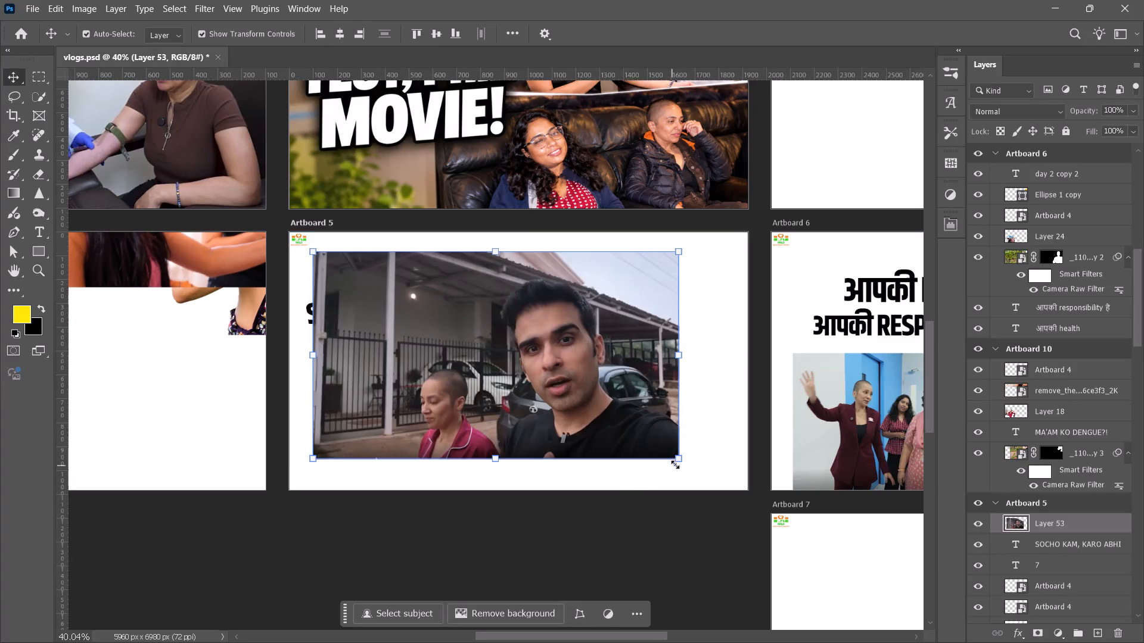
Scale the pasted frame to about 127% and position it so that it fills Artboard 5.
left_click_drag(682, 458, 745, 511)
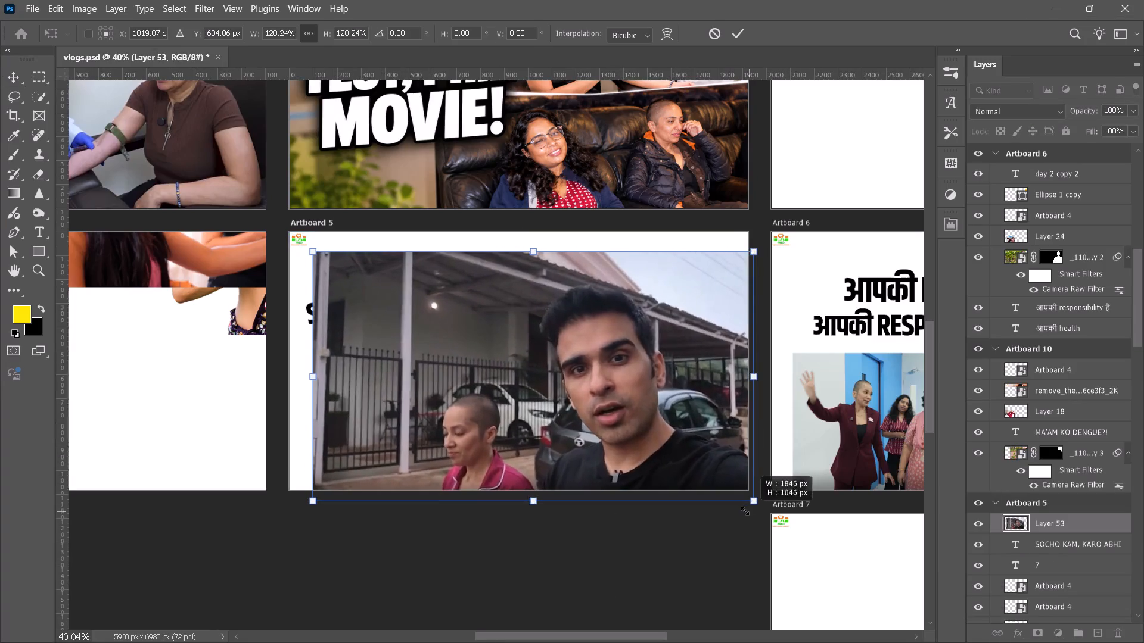
left_click_drag(745, 511, 745, 510)
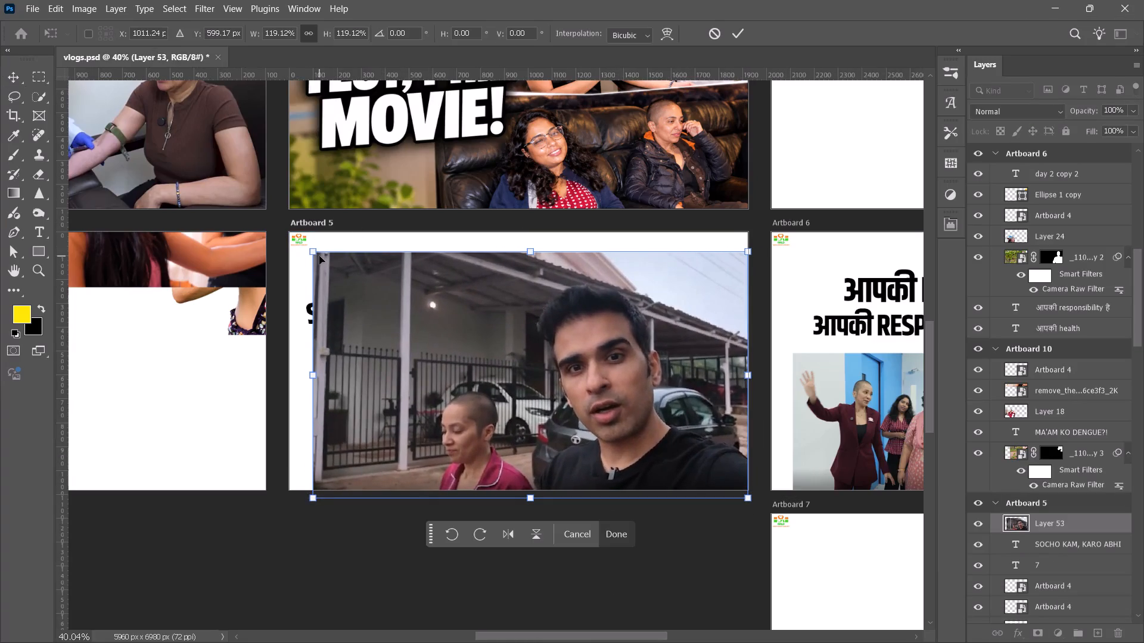
left_click_drag(320, 257, 308, 251)
key("ctrl+z")
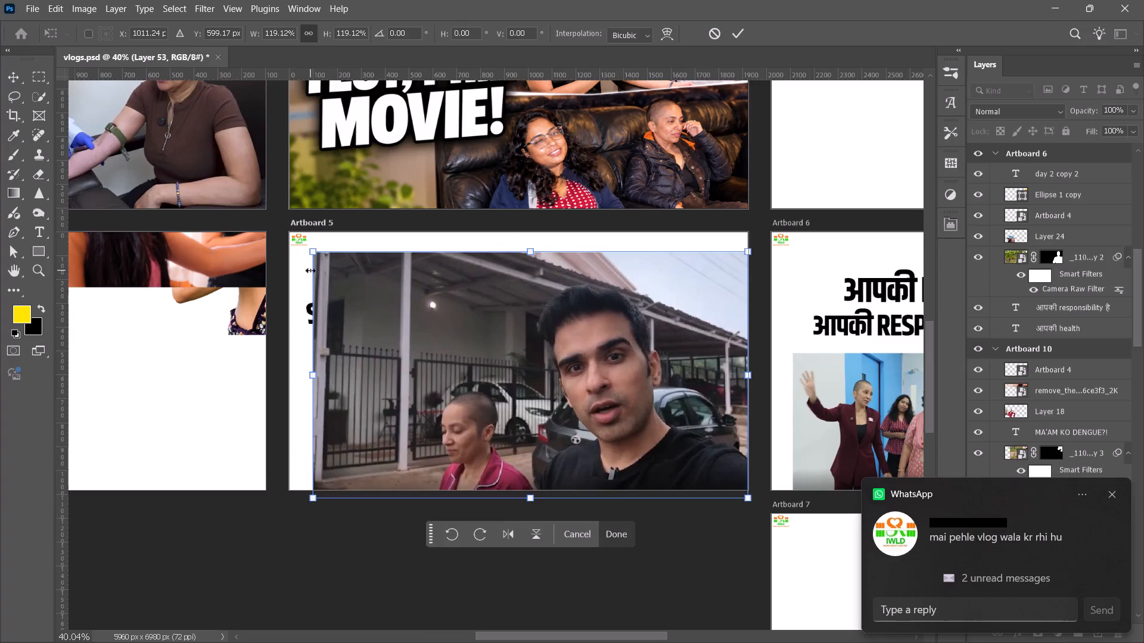
left_click_drag(313, 249, 296, 241)
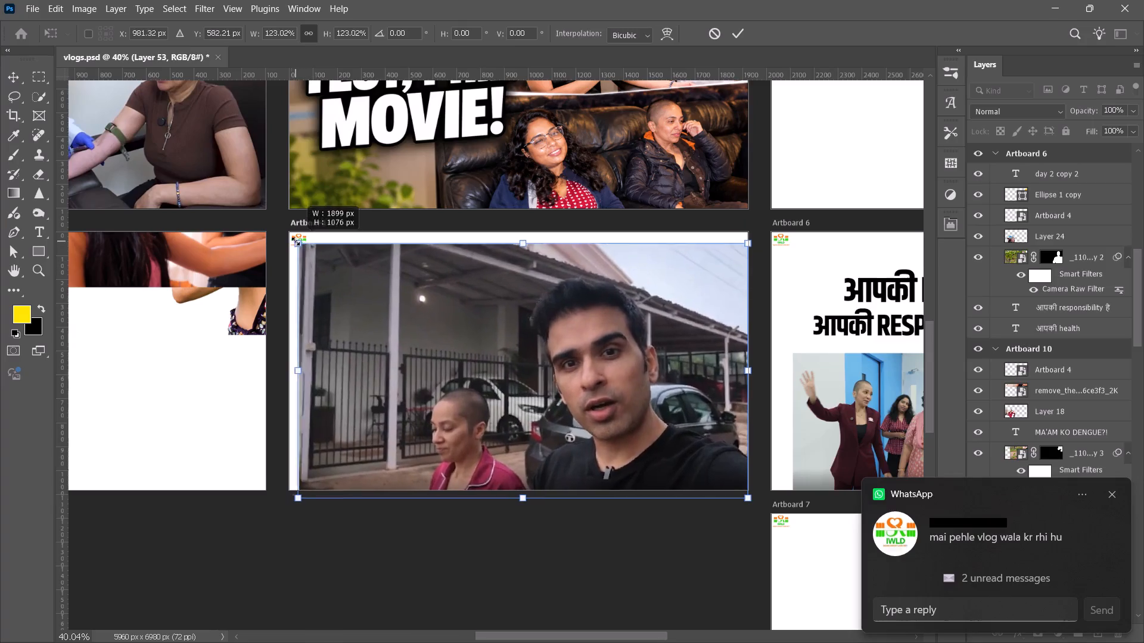
left_click_drag(296, 241, 285, 233)
left_click_drag(455, 311, 464, 307)
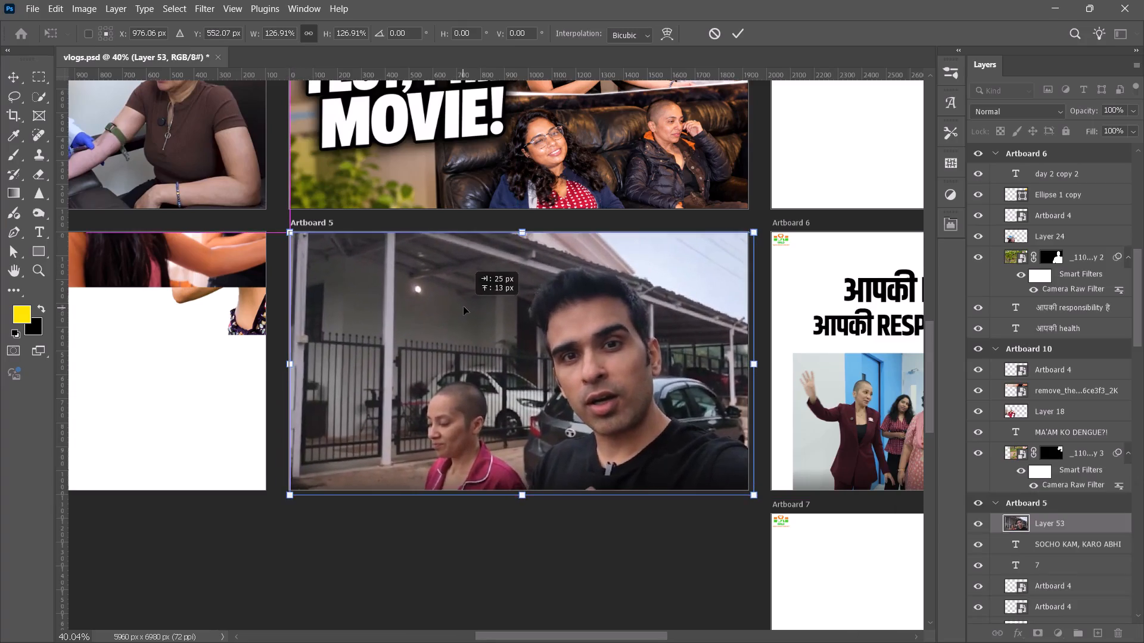
left_click_drag(464, 307, 464, 305)
left_click(740, 35)
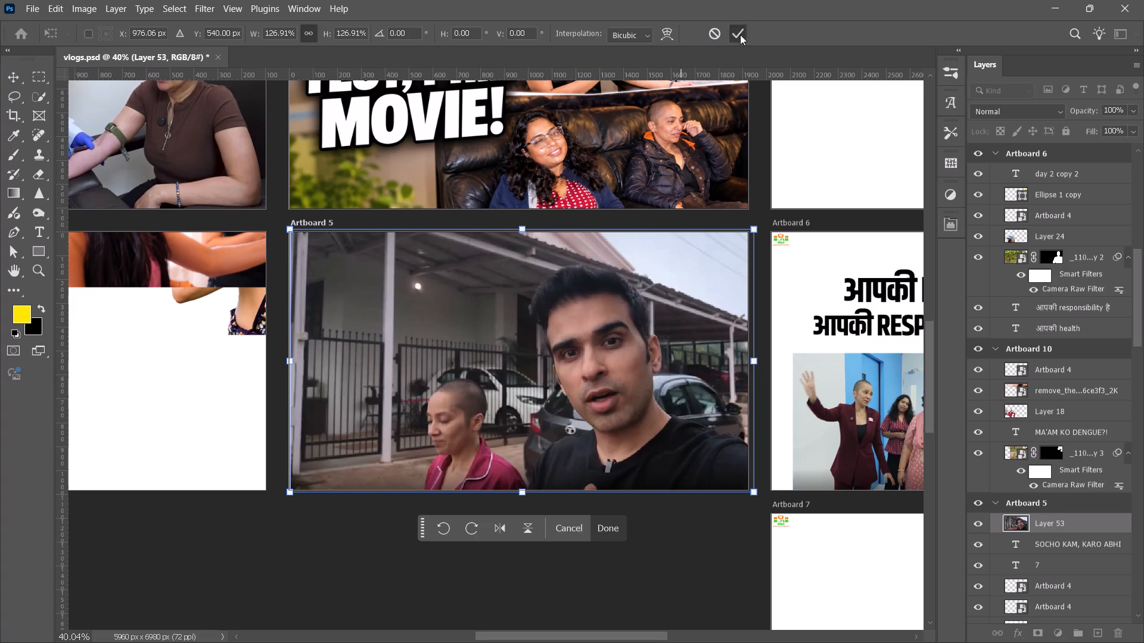
left_click(660, 514)
left_click(641, 442)
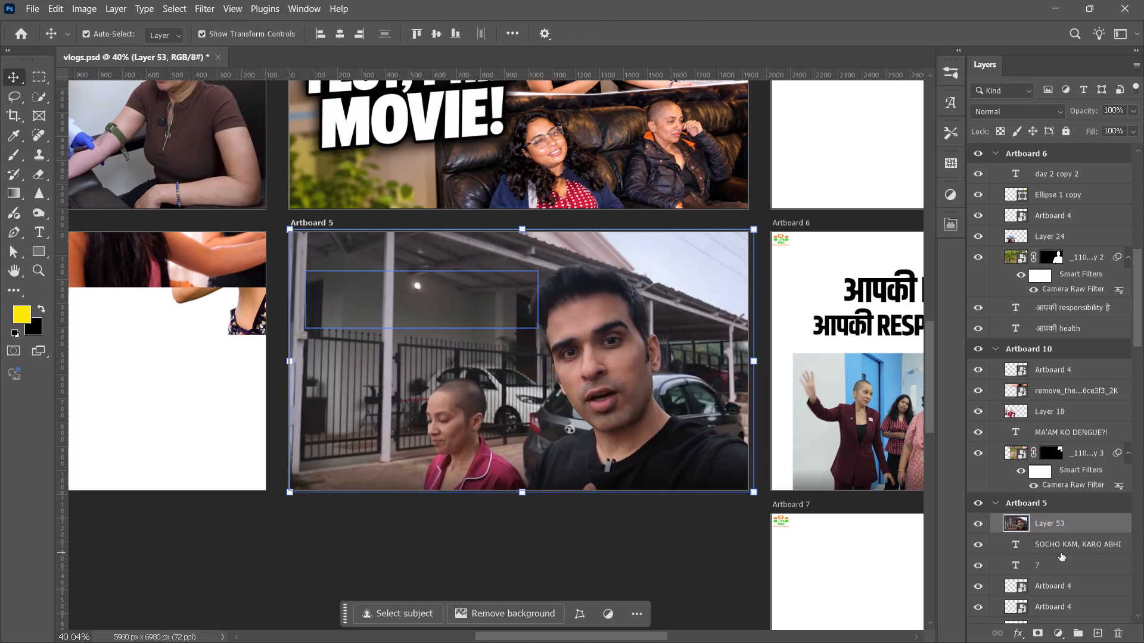
Move the "SOCHO KAM, KARO ABHI" text layer above the pasted frame, Layer 53, in Artboard 5.
left_click_drag(1058, 549, 1053, 523)
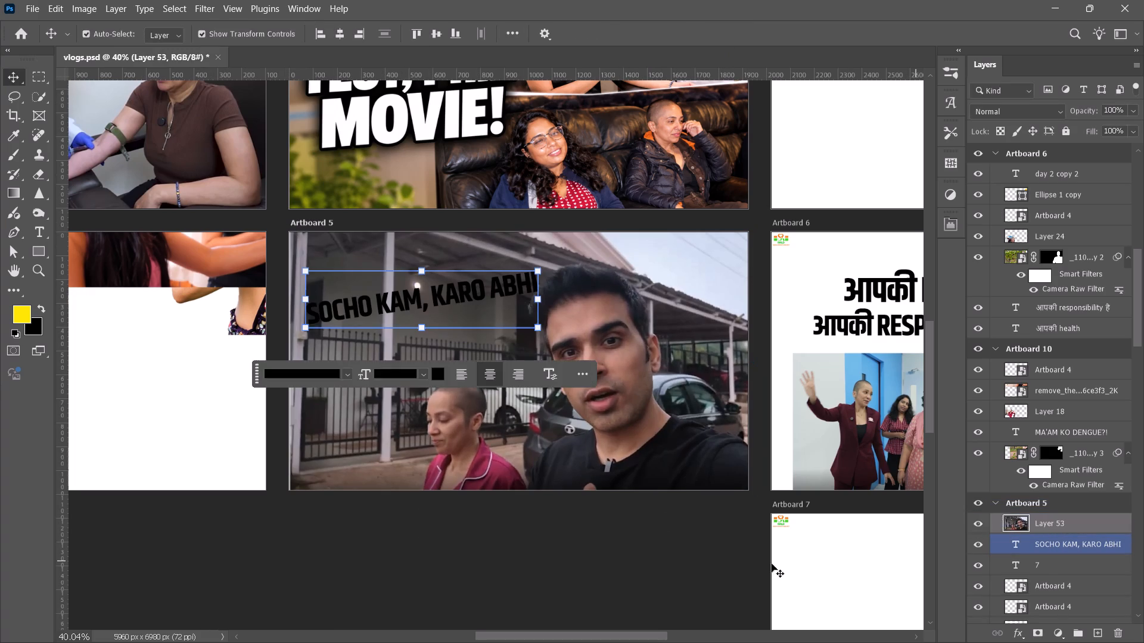
left_click(716, 561)
Change the text colour of the whole "SOCHO KAM, KARO ABHI" headline to white and commit the edit.
double_click(458, 295)
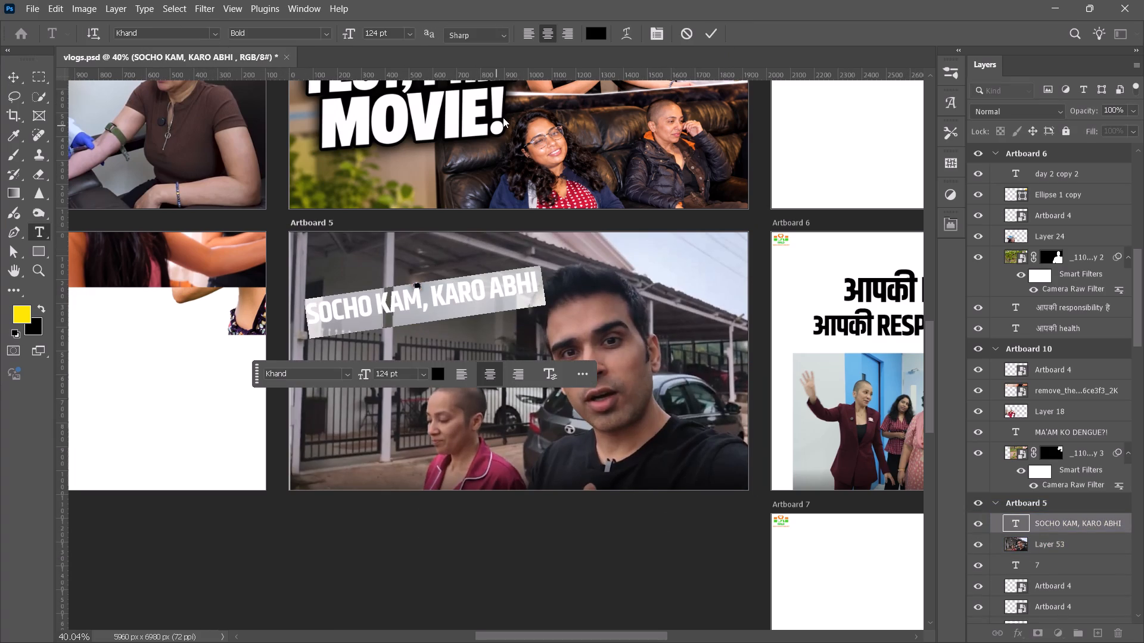
left_click(604, 36)
left_click_drag(465, 419, 416, 372)
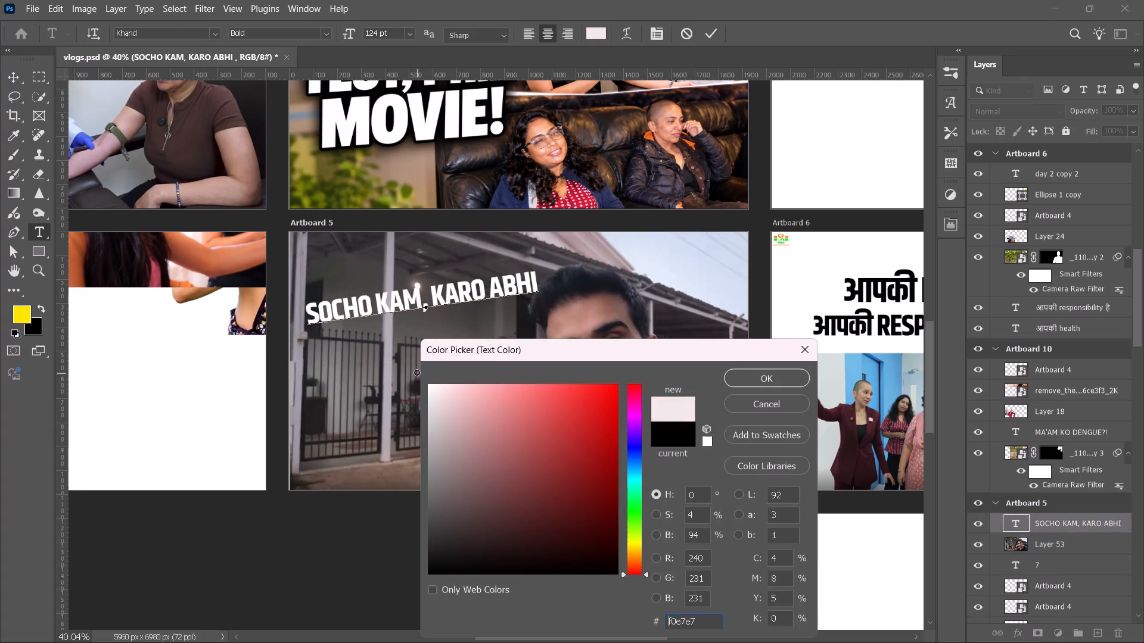
left_click_drag(416, 372, 416, 371)
left_click(733, 378)
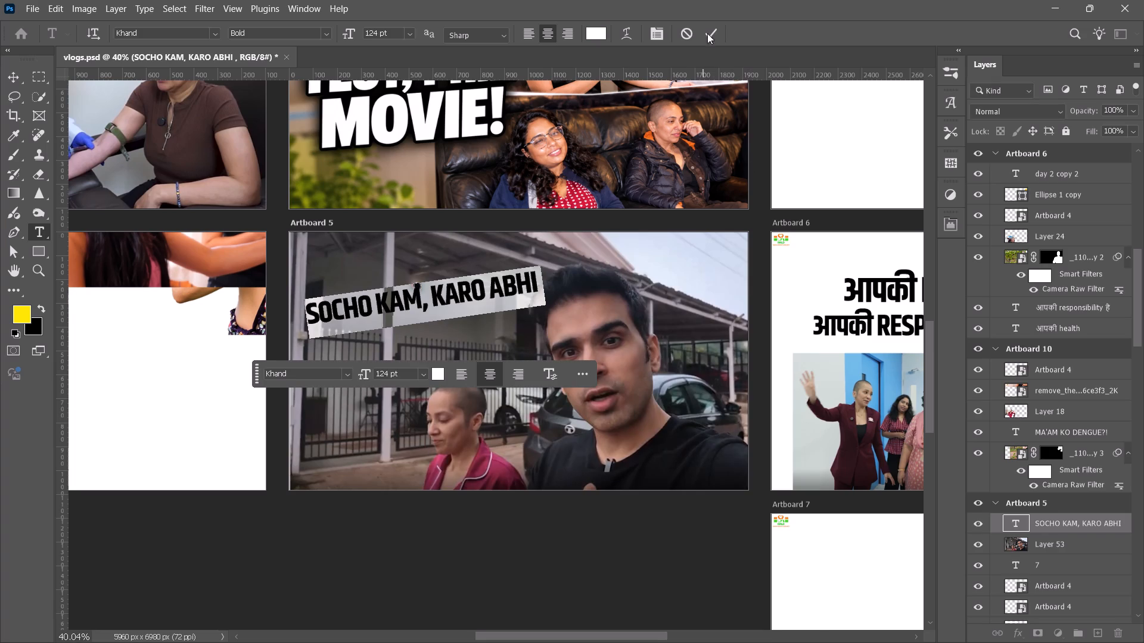
left_click(710, 30)
left_click(592, 538)
Move the headline slightly down and to the left so that it sits beside the man's head without touching it.
left_click_drag(458, 291, 457, 308)
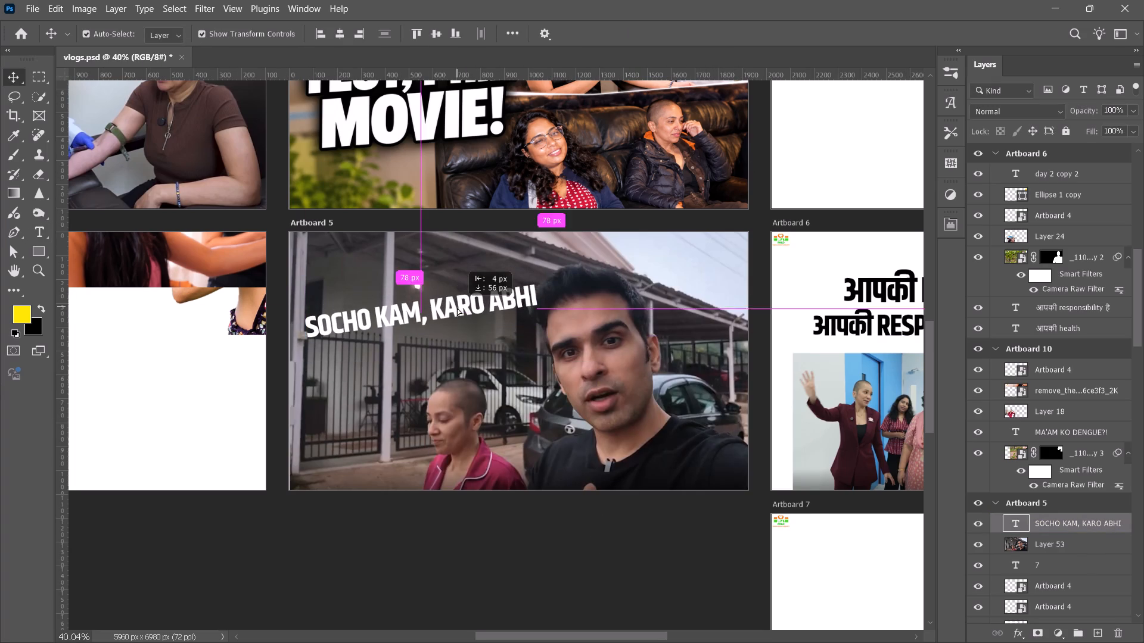
left_click_drag(457, 308, 449, 309)
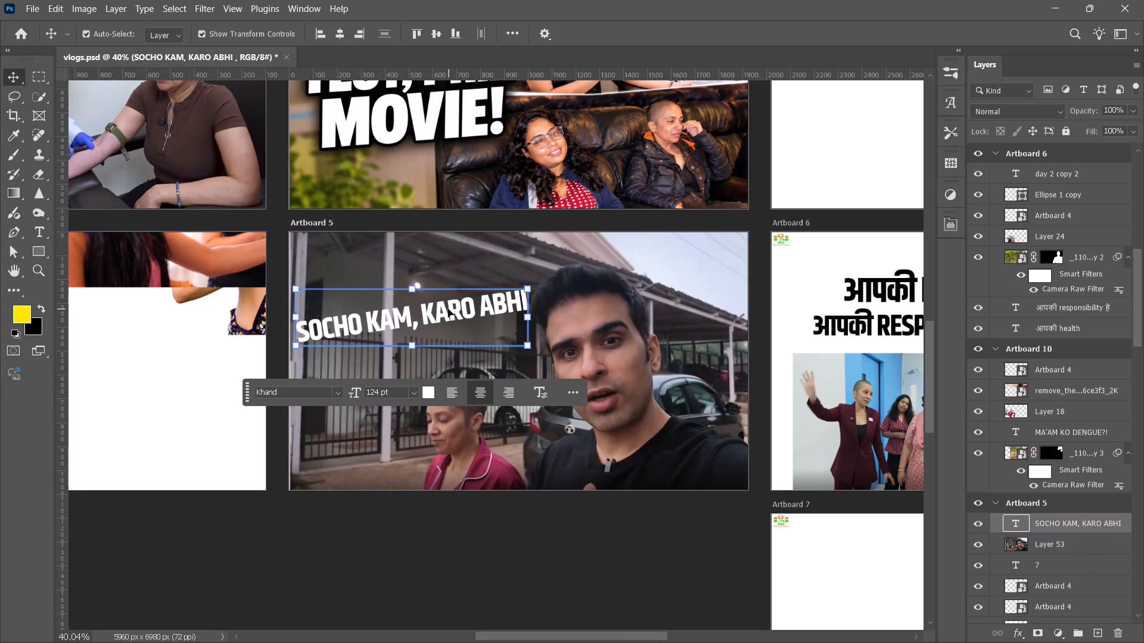
left_click(612, 567)
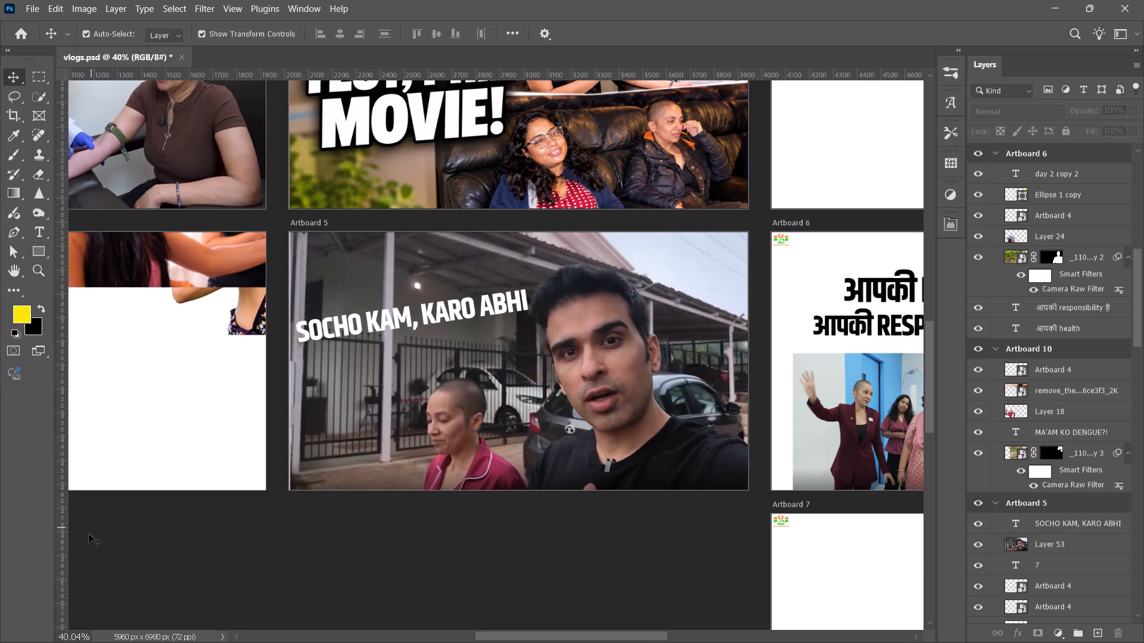
Take a rectangular screen snip of the whole of Artboard 5, including the frame and the white headline.
scroll(605, 370, "up", 2, "alt")
scroll(610, 276, "up", 2, "alt")
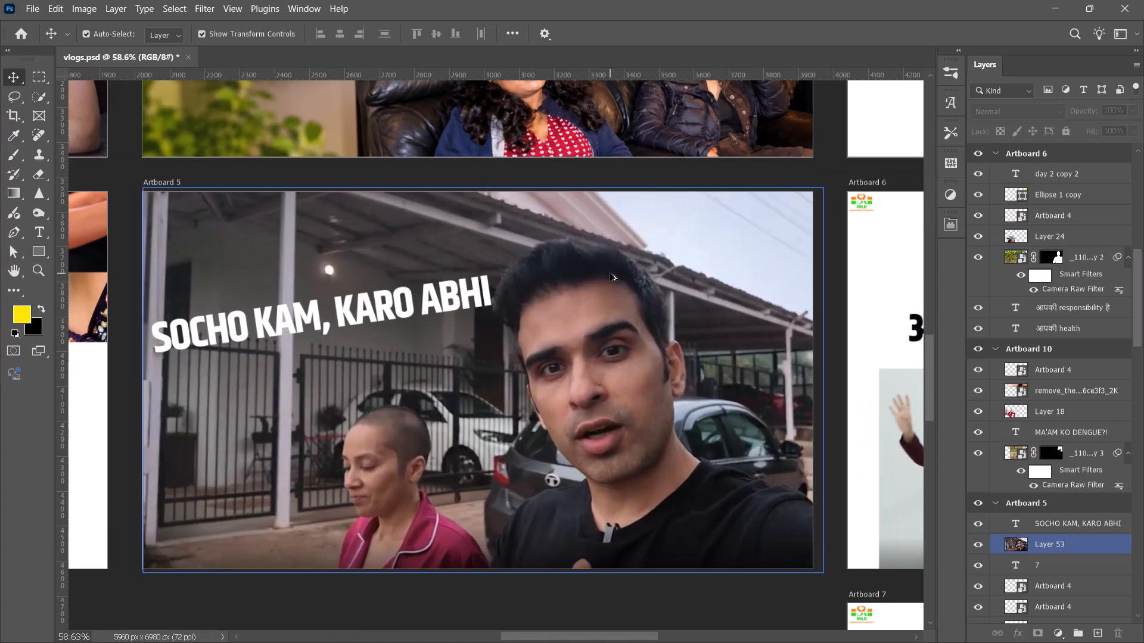
scroll(610, 273, "up", 2, "alt")
scroll(610, 273, "down", 5)
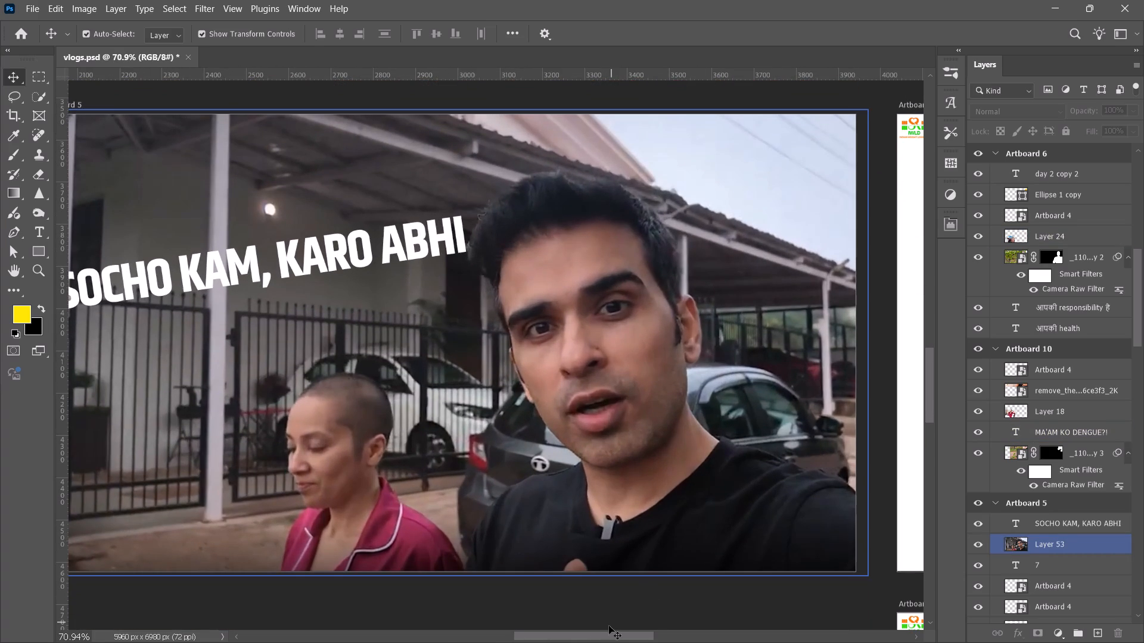
left_click_drag(589, 640, 583, 641)
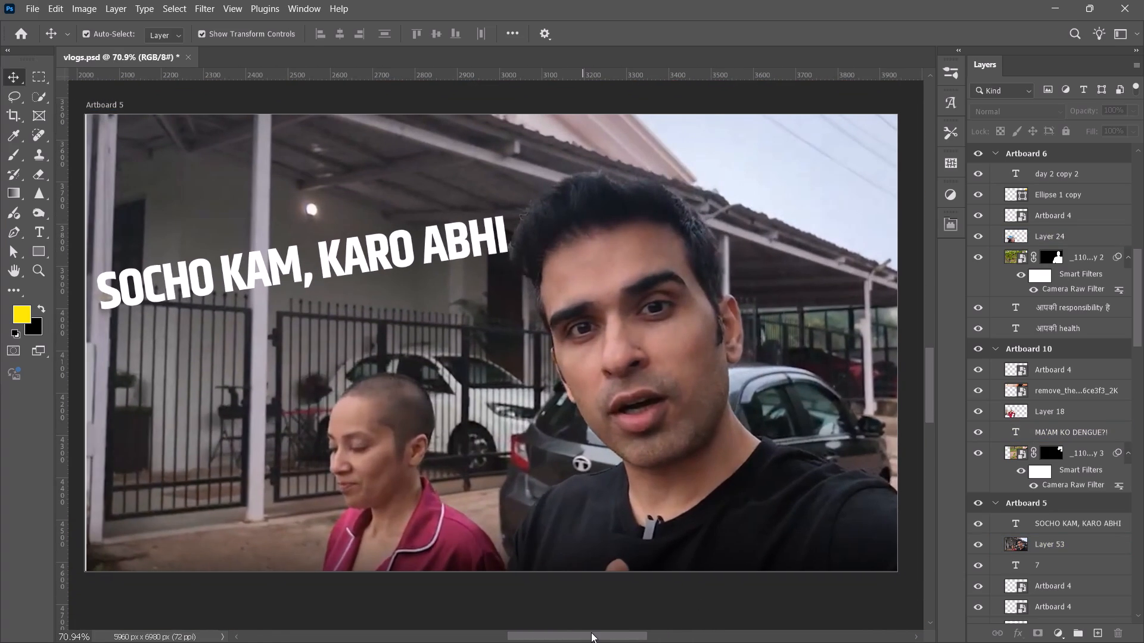
key("shift+super+s")
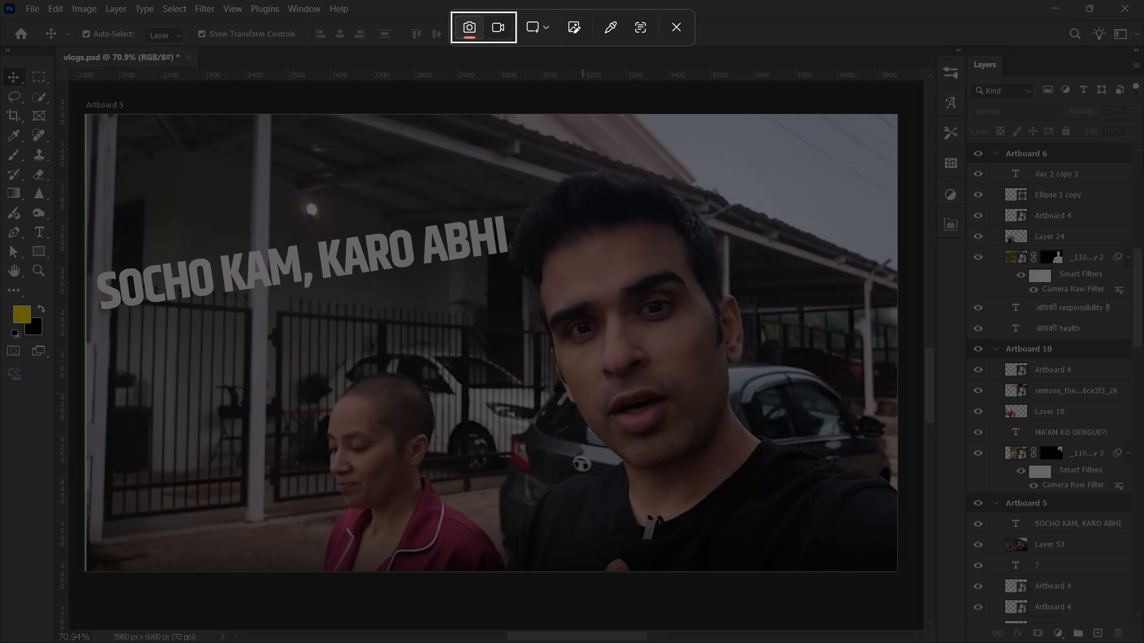
left_click_drag(85, 114, 562, 475)
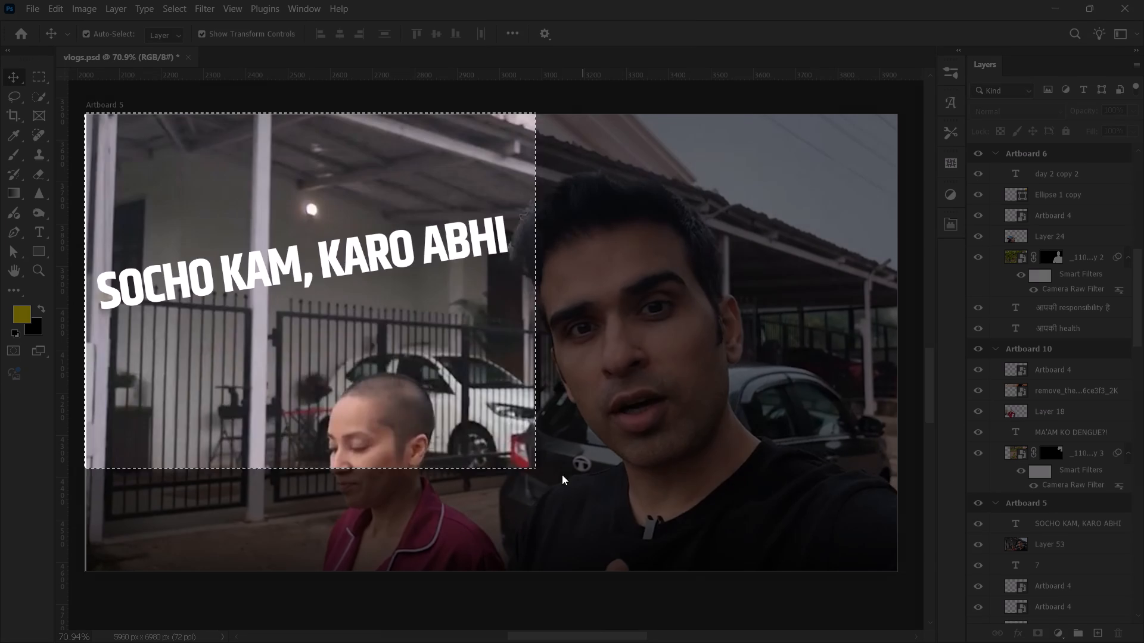
left_click_drag(562, 475, 898, 571)
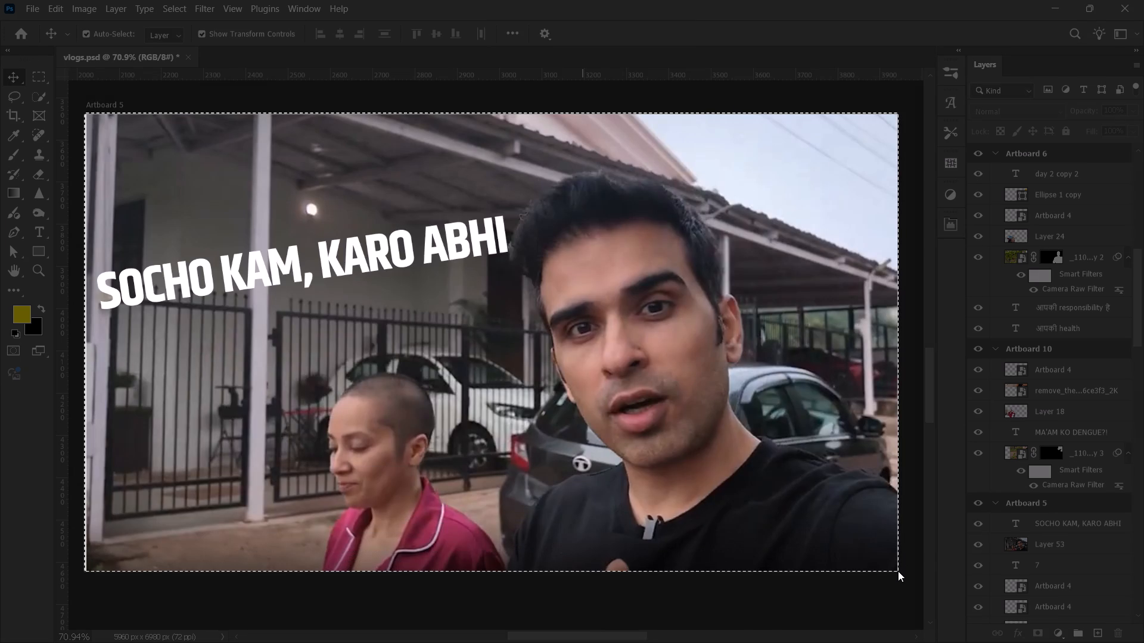
left_click_drag(898, 571, 896, 570)
left_click(762, 626)
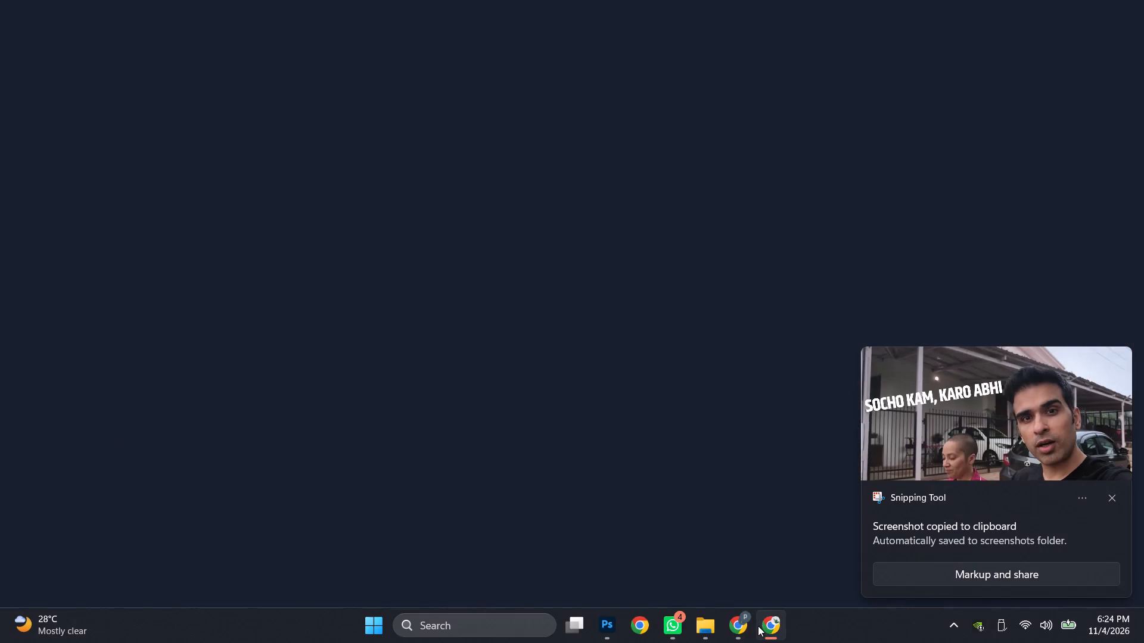
left_click(745, 627)
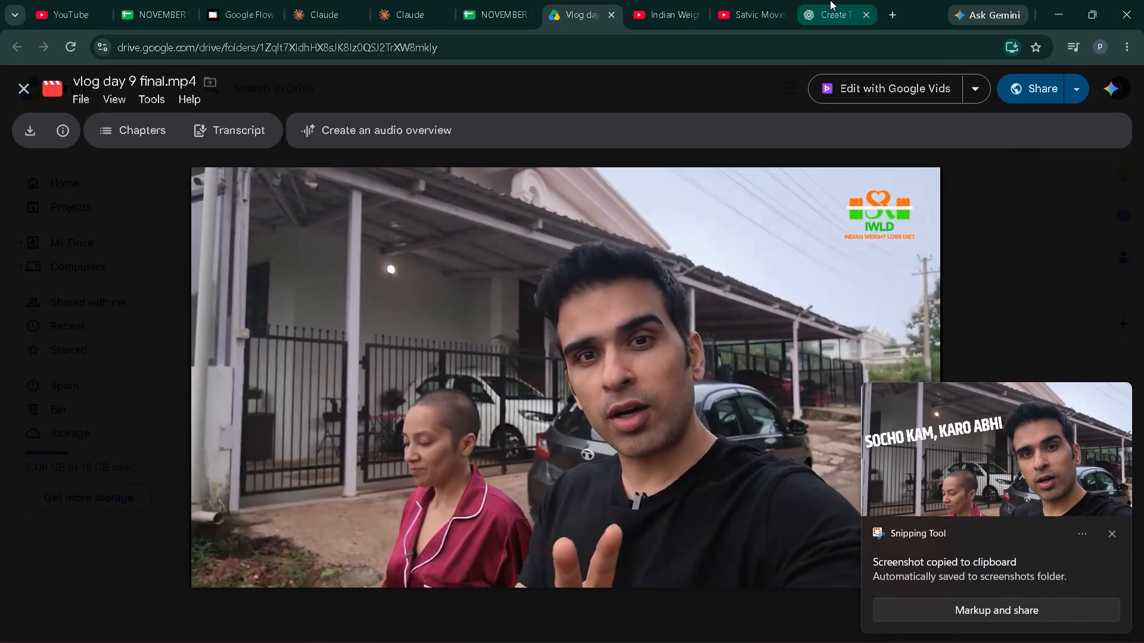
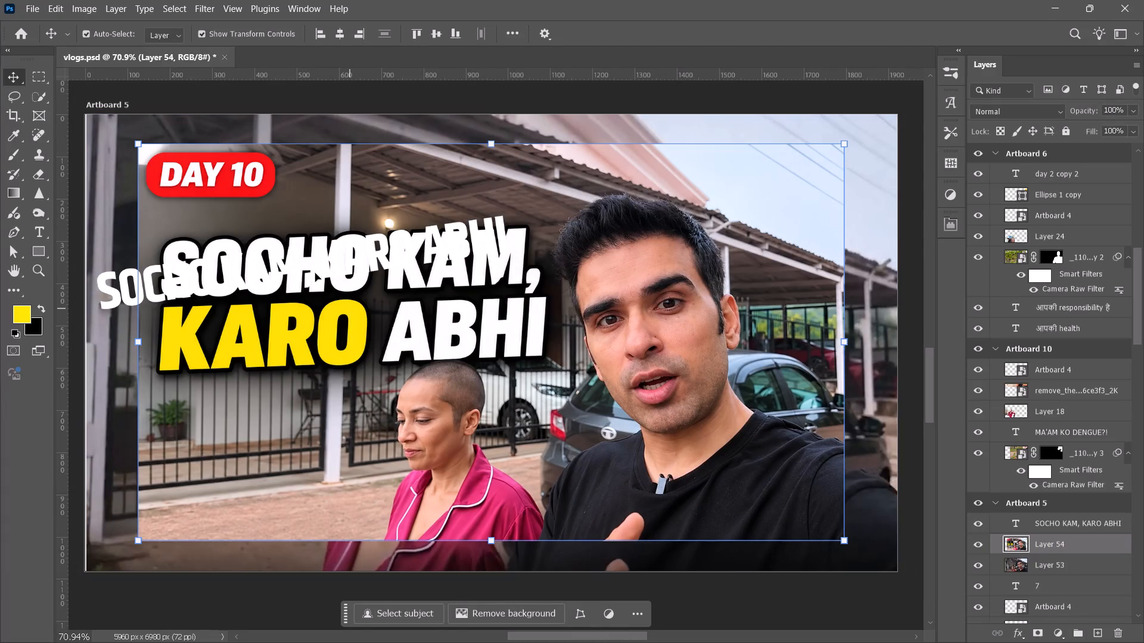
Scale the pasted thumbnail to about 115.6% so it fills Artboard 5 from corner to corner, and commit the transform.
left_click_drag(141, 146, 117, 137)
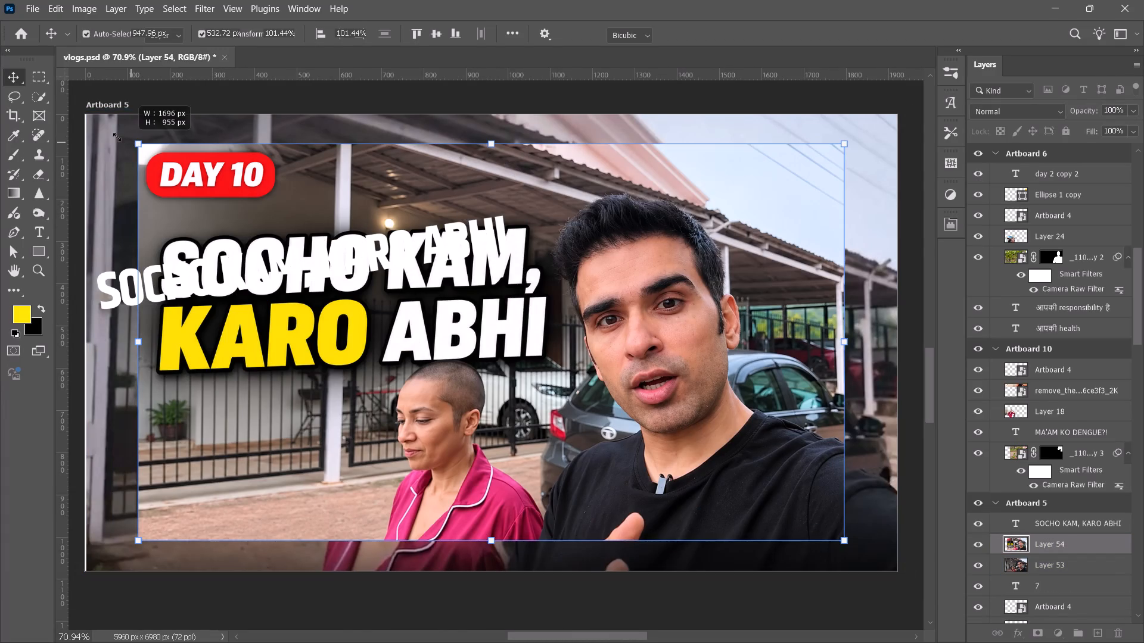
left_click_drag(117, 137, 85, 118)
left_click_drag(842, 539, 844, 539)
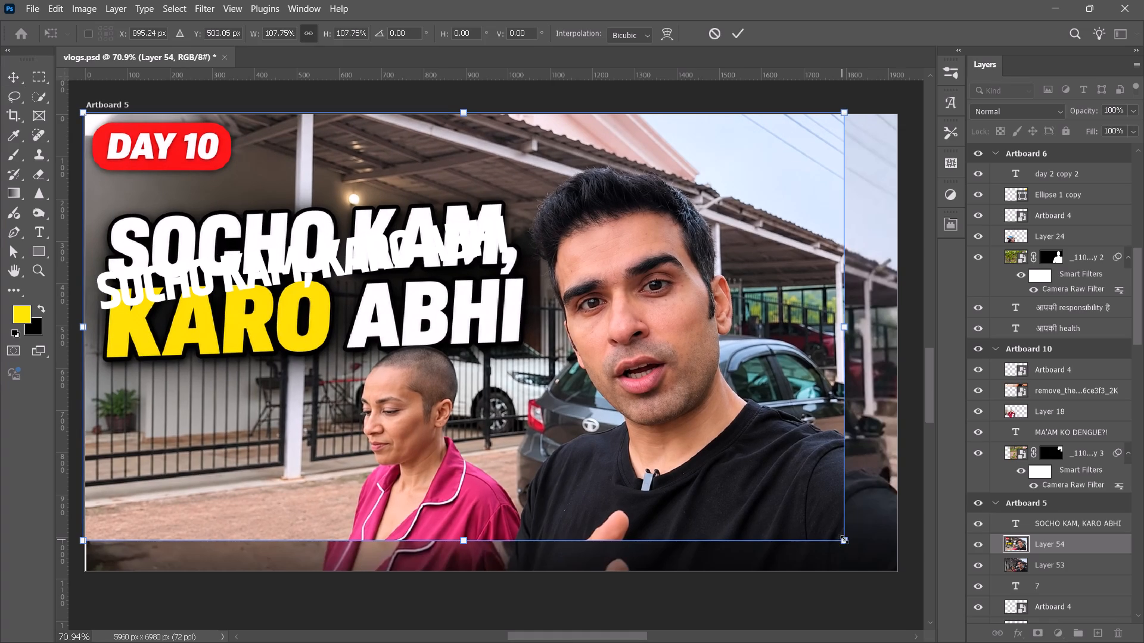
left_click_drag(844, 539, 895, 575)
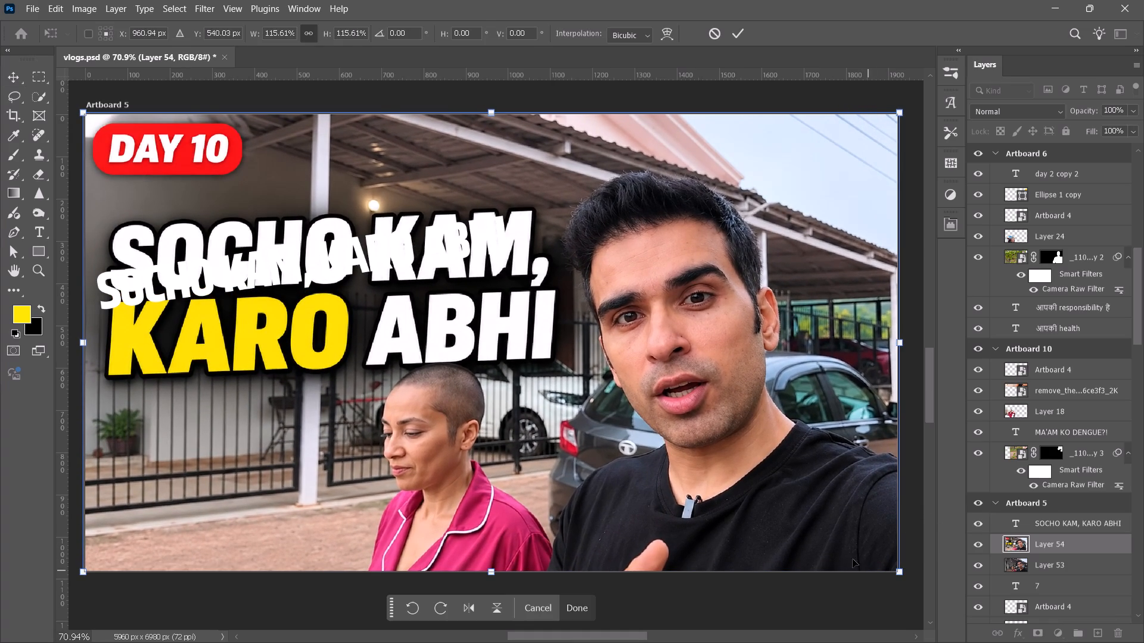
left_click(738, 41)
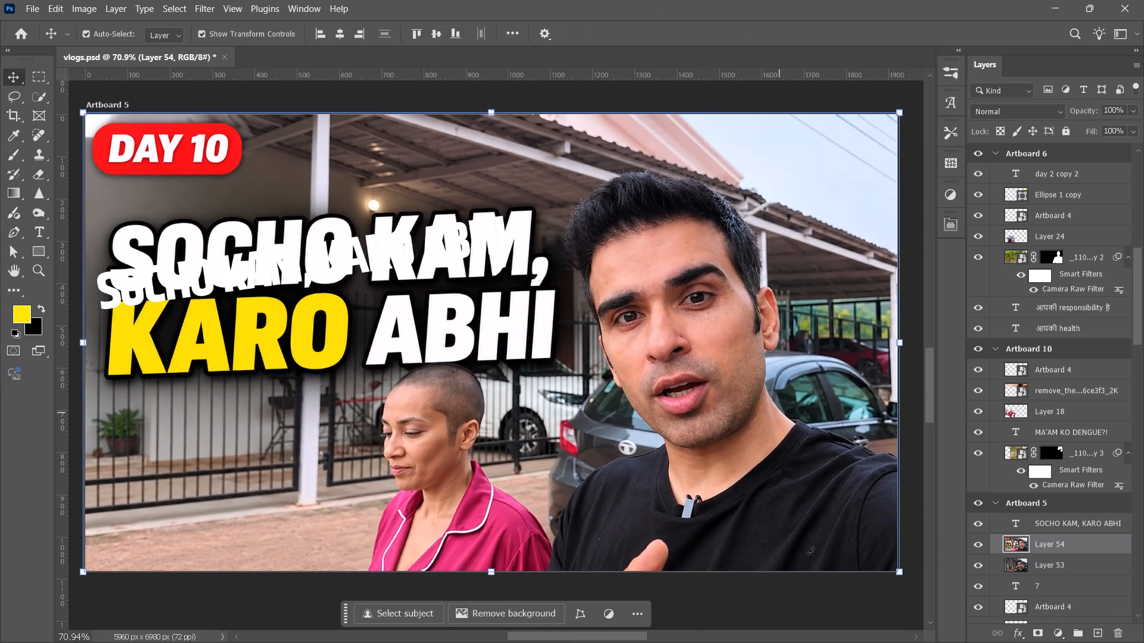
left_click(839, 591)
Delete the old slanted "SOCHO KAM, KARO ABHI" text layer overlapping the new thumbnail in Artboard 5.
left_click(433, 237)
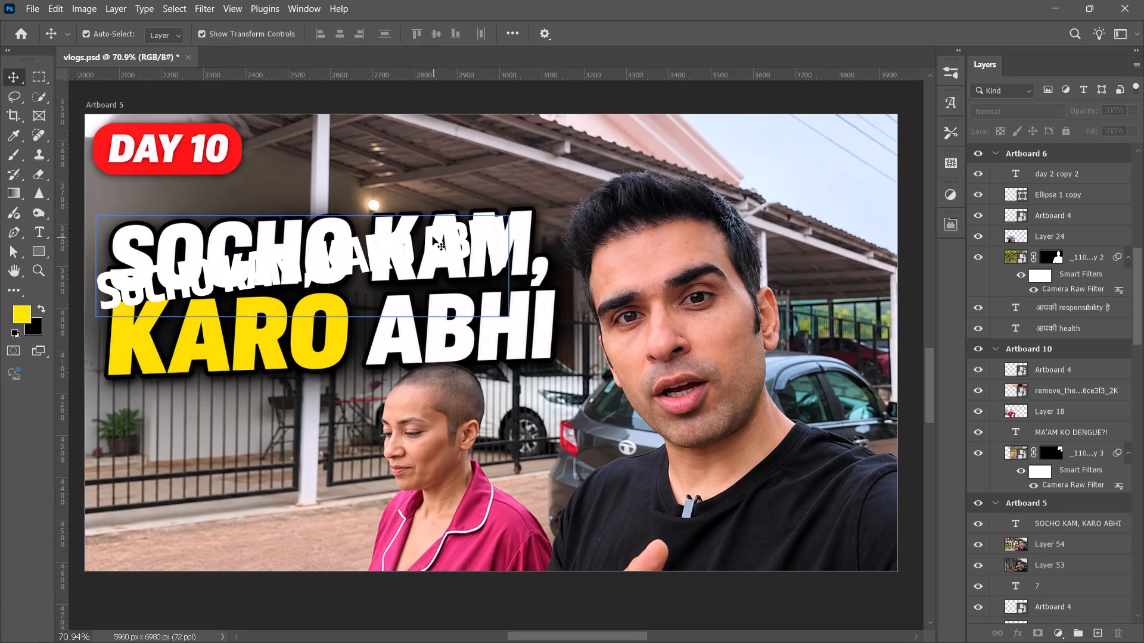
key("BackSpace")
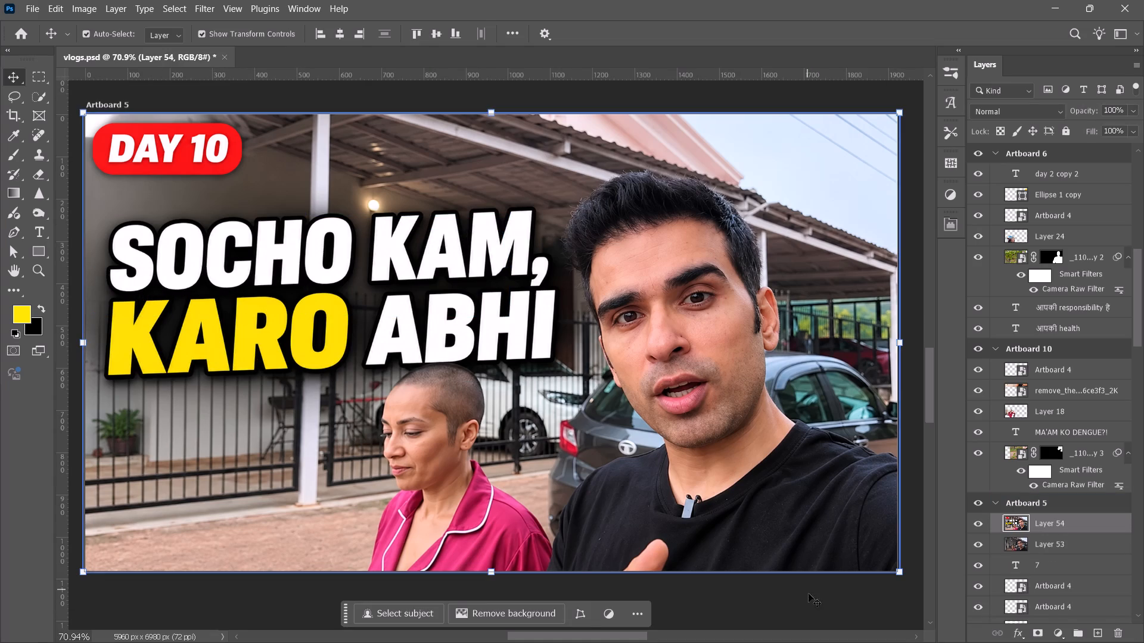
left_click(810, 599)
Review the finished Artboard 5 among the neighbouring artboards and save vlogs.psd.
scroll(743, 547, "down", 9, "alt")
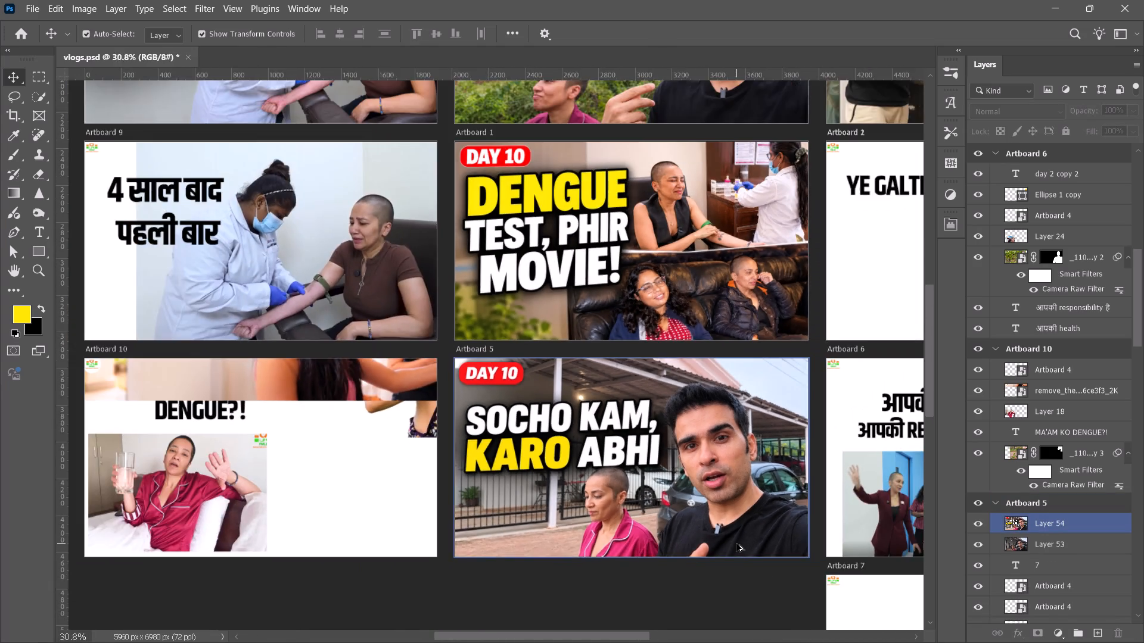
scroll(736, 544, "down", 4, "alt")
key("ctrl+s")
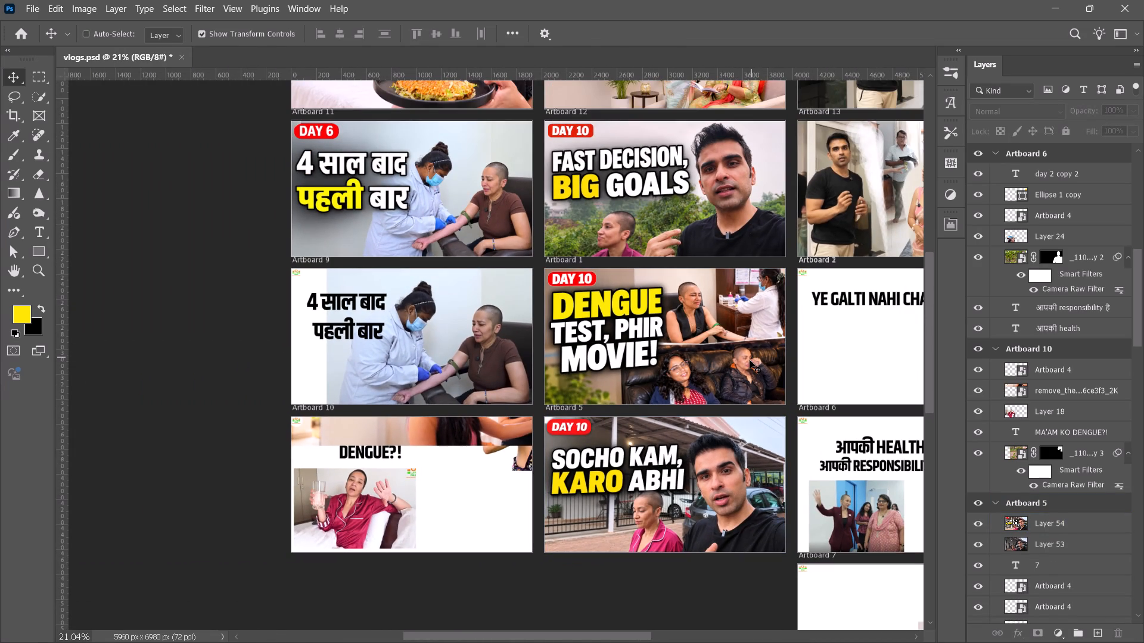
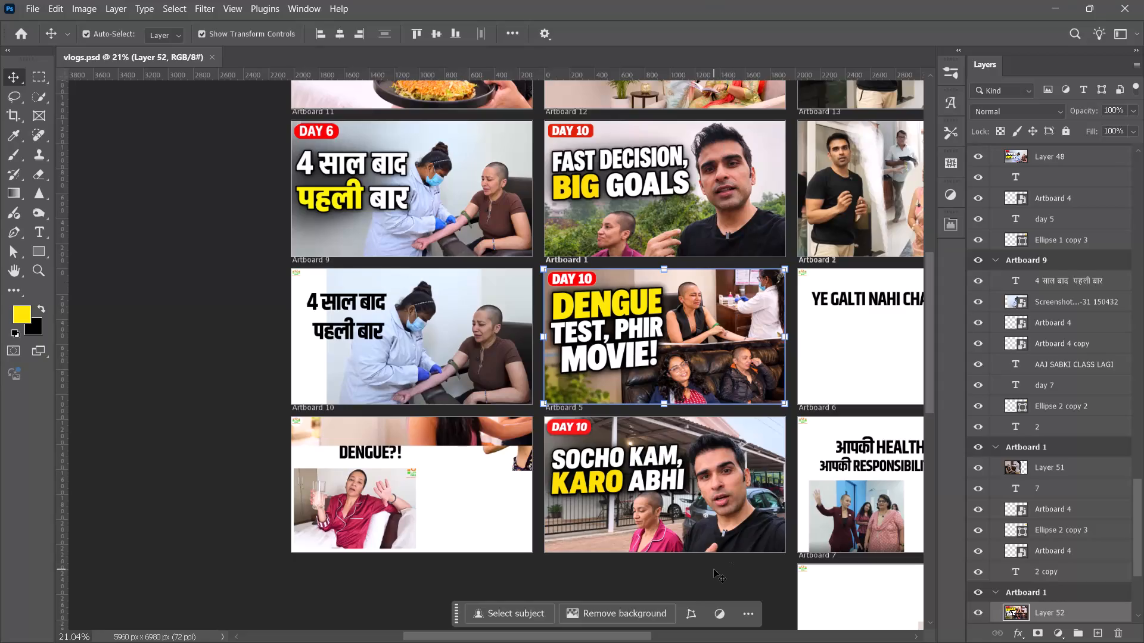
Deselect the "DENGUE TEST, PHIR MOVIE!" thumbnail layer in Artboard 1.
left_click(713, 570)
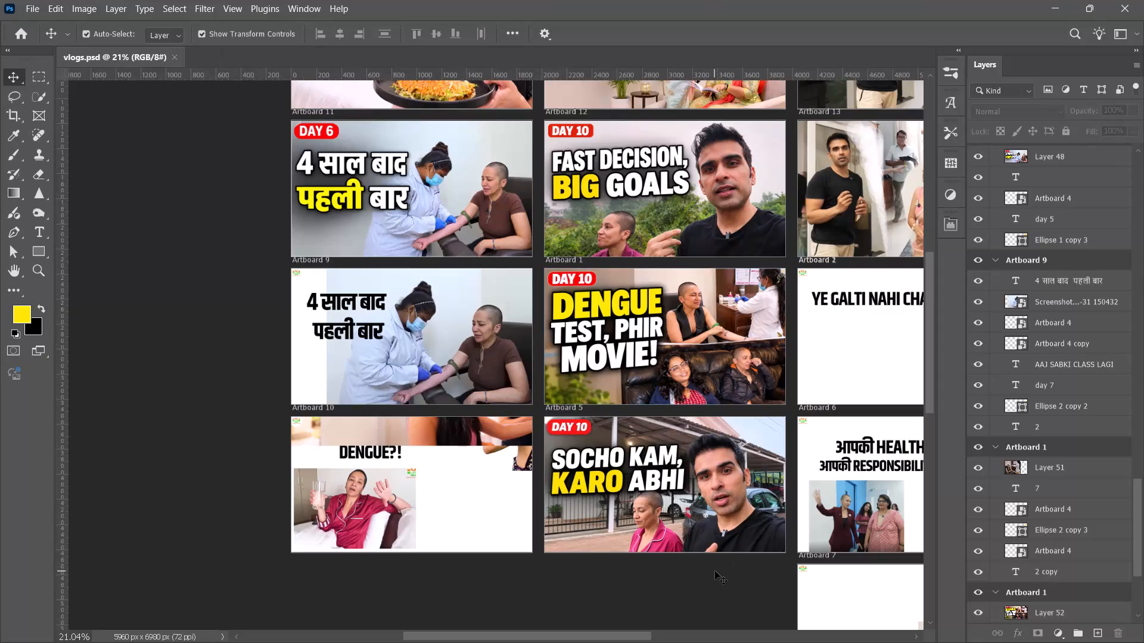
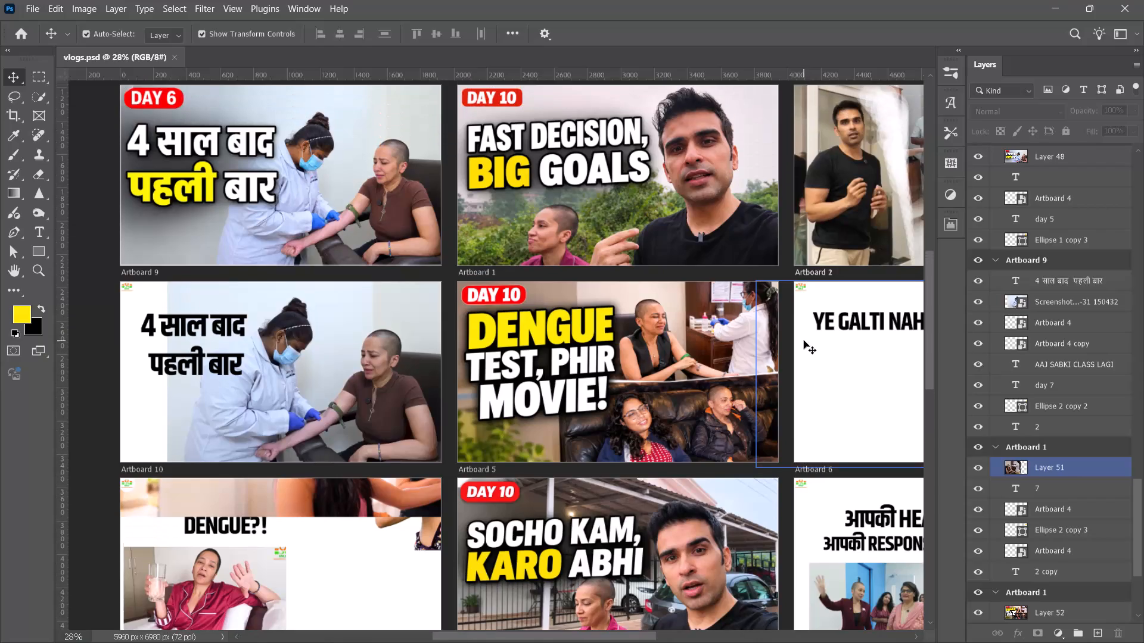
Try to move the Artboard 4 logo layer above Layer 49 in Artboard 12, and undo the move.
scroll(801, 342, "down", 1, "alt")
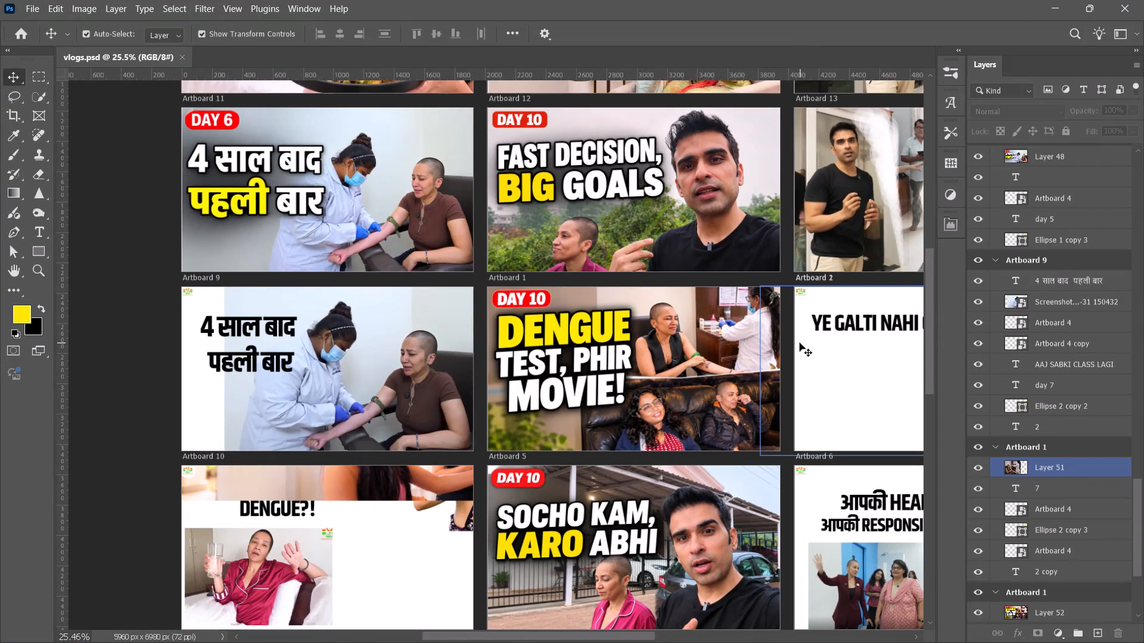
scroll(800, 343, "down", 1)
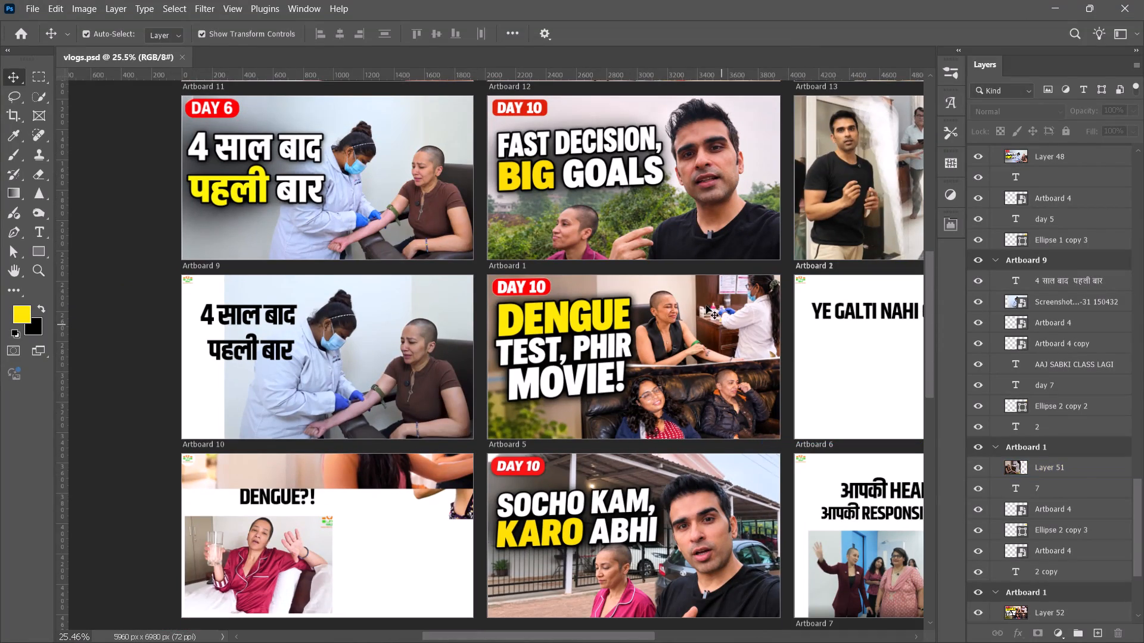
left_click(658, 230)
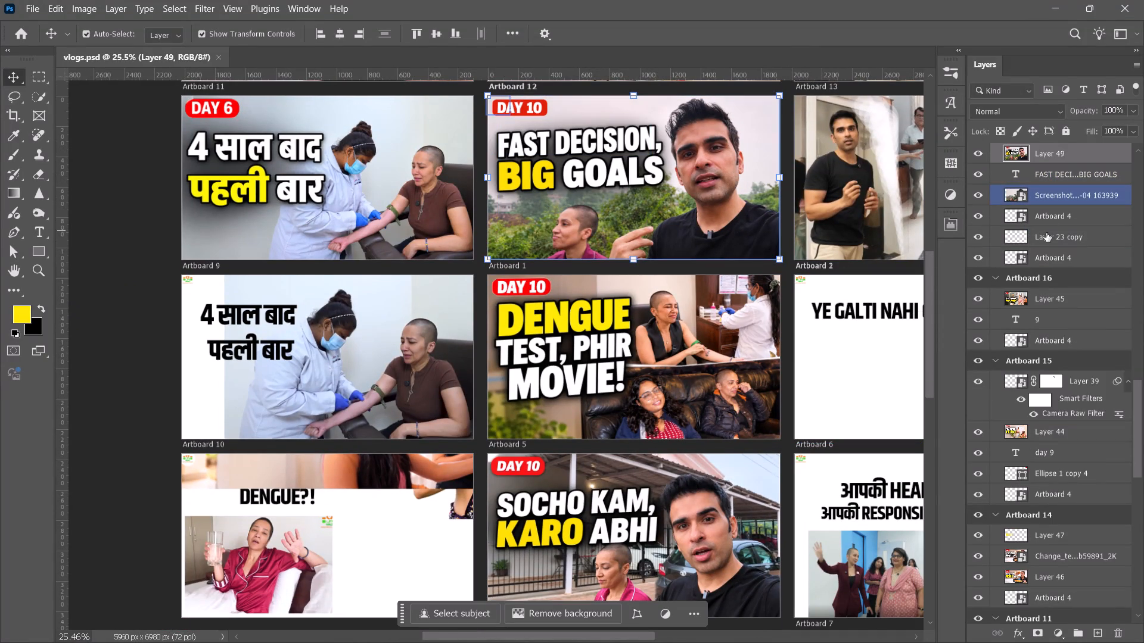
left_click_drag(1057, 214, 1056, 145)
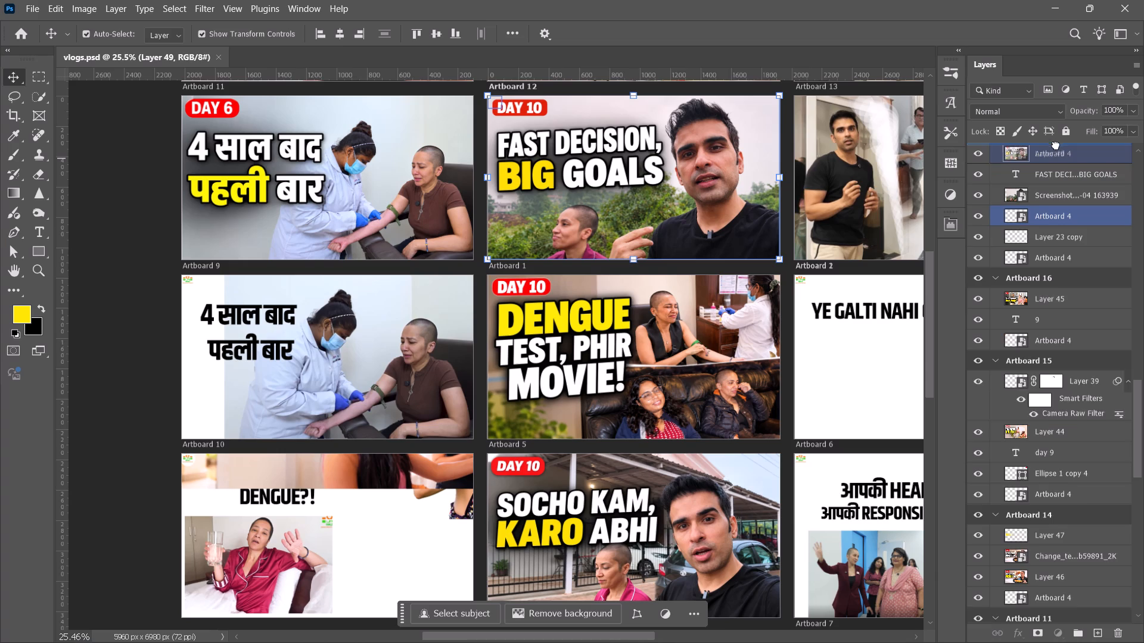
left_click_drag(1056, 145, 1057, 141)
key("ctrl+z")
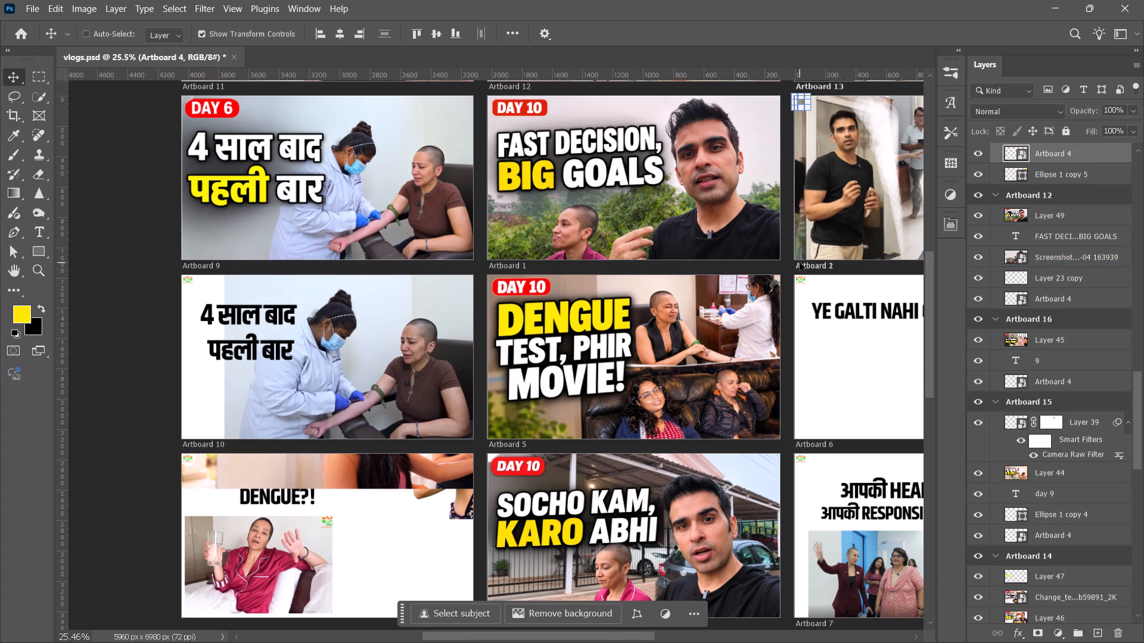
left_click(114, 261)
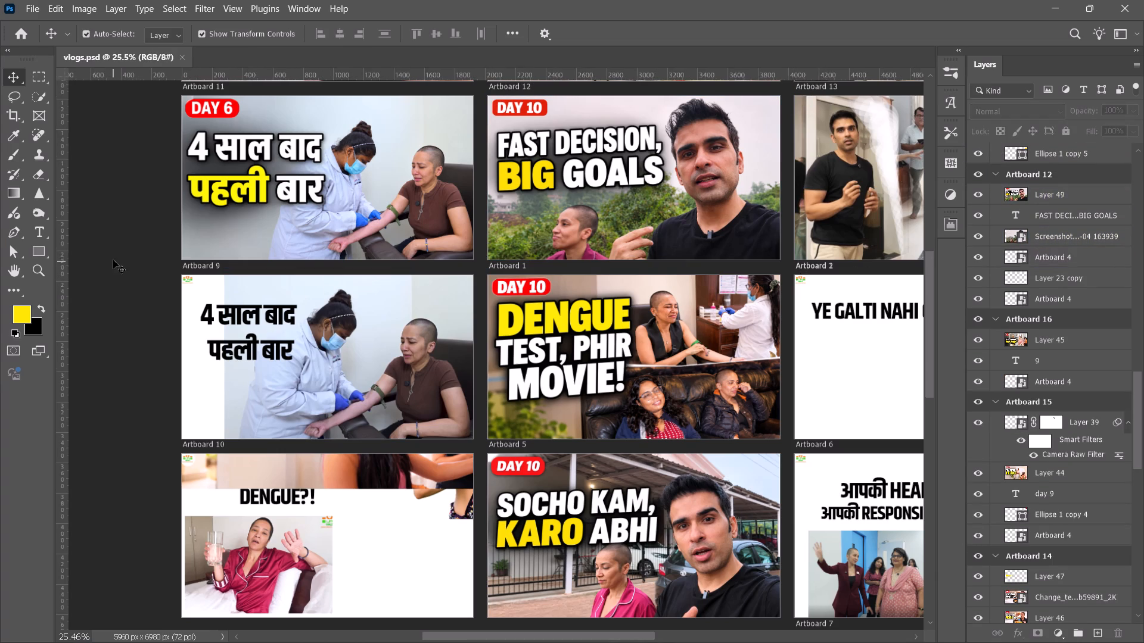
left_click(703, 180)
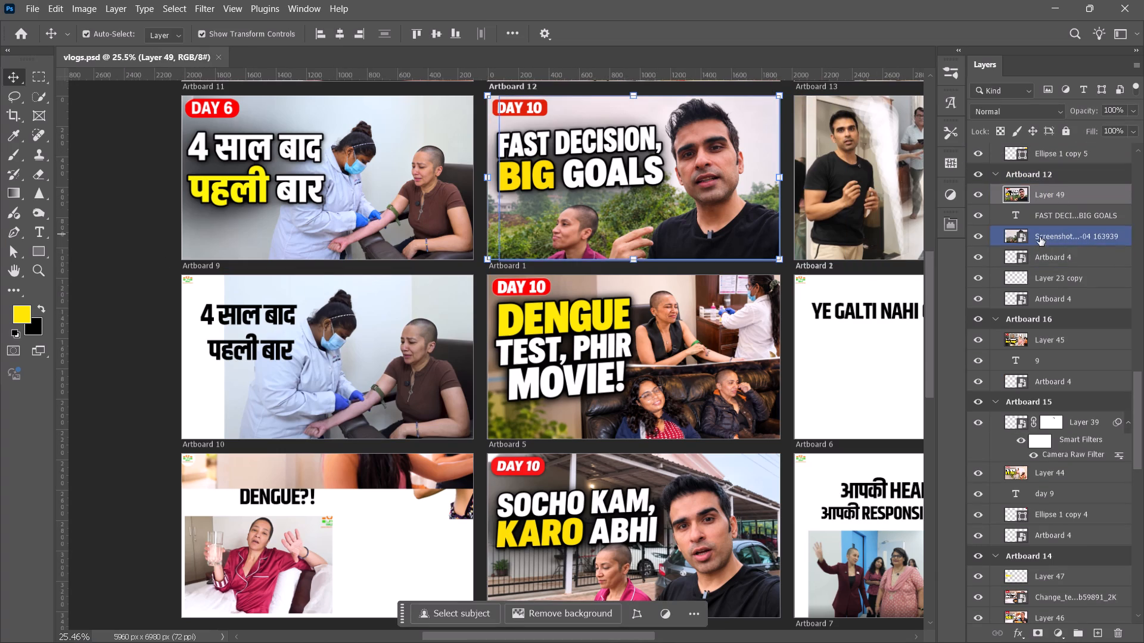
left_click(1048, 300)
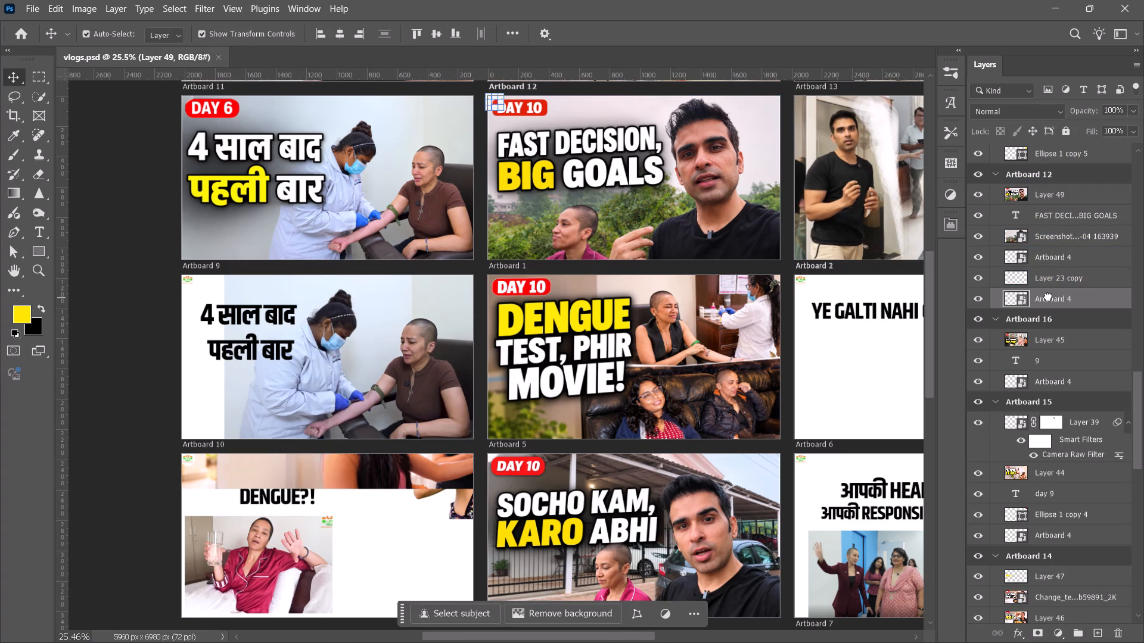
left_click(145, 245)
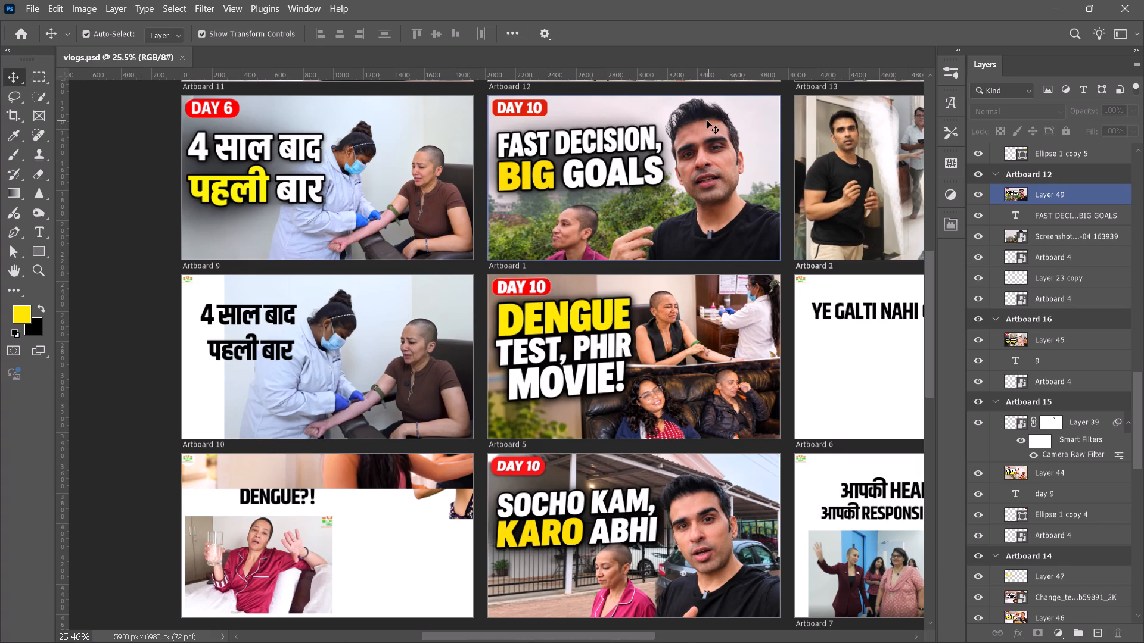
Select the yellow letters of BIG on Layer 49 in Artboard 12 using the Magic Wand with tolerance 32.
scroll(640, 139, "up", 5)
scroll(641, 151, "up", 9, "alt")
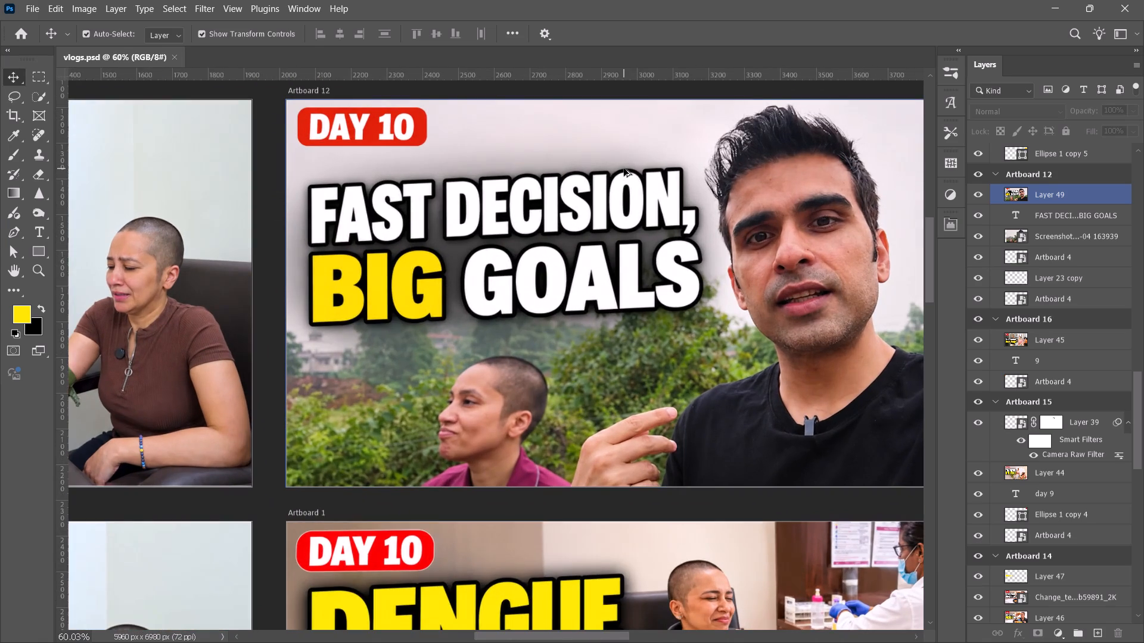
scroll(624, 168, "up", 1, "alt")
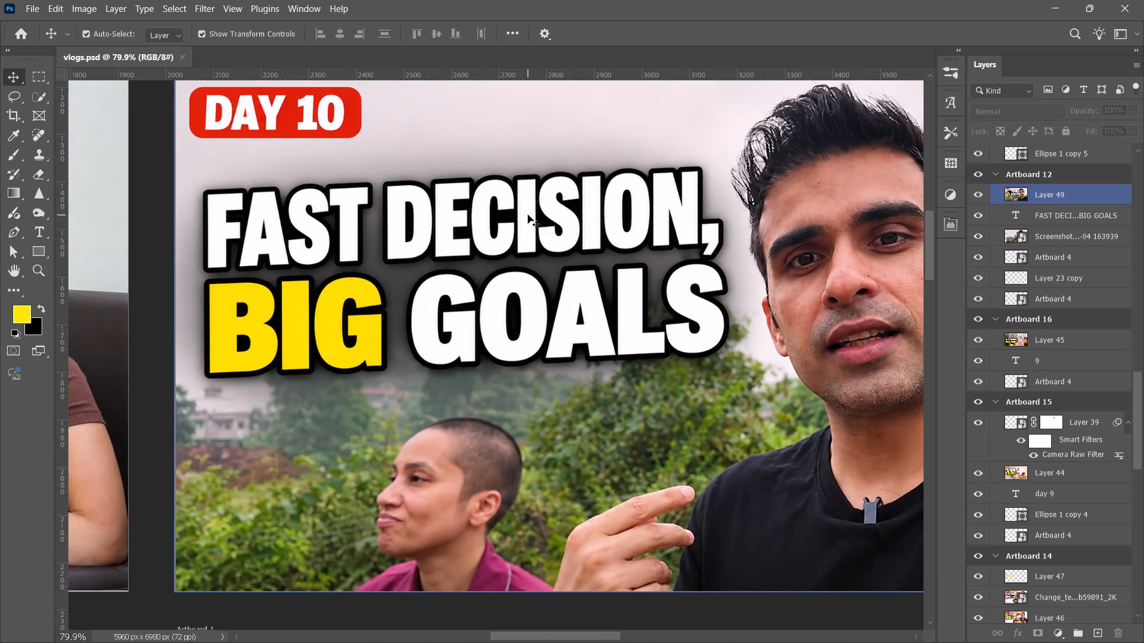
scroll(527, 213, "up", 3, "alt")
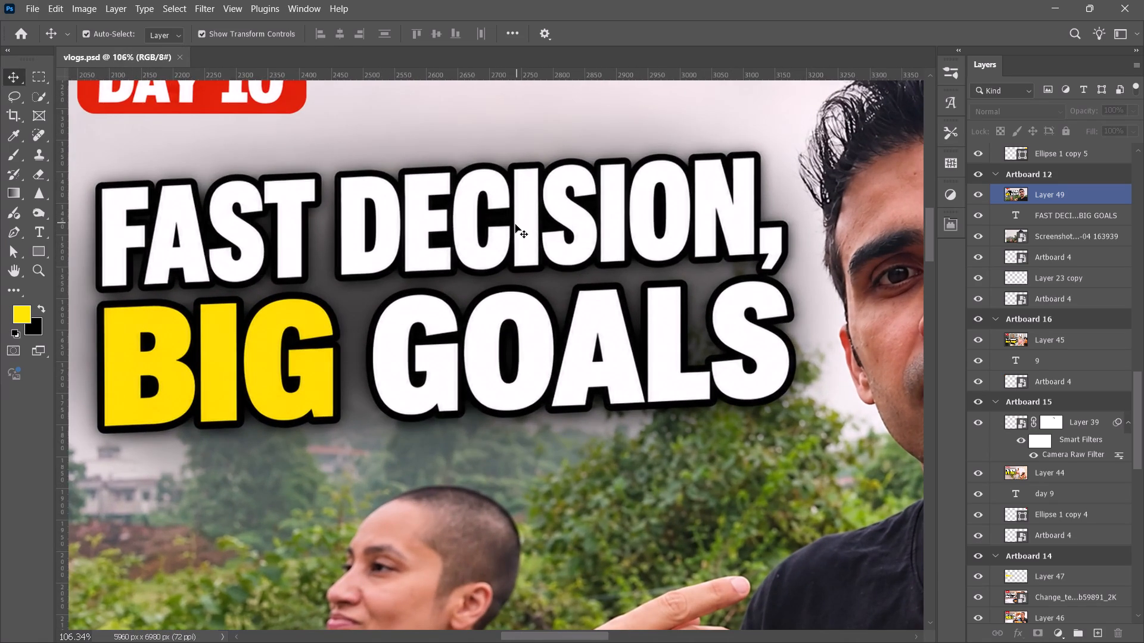
right_click(44, 102)
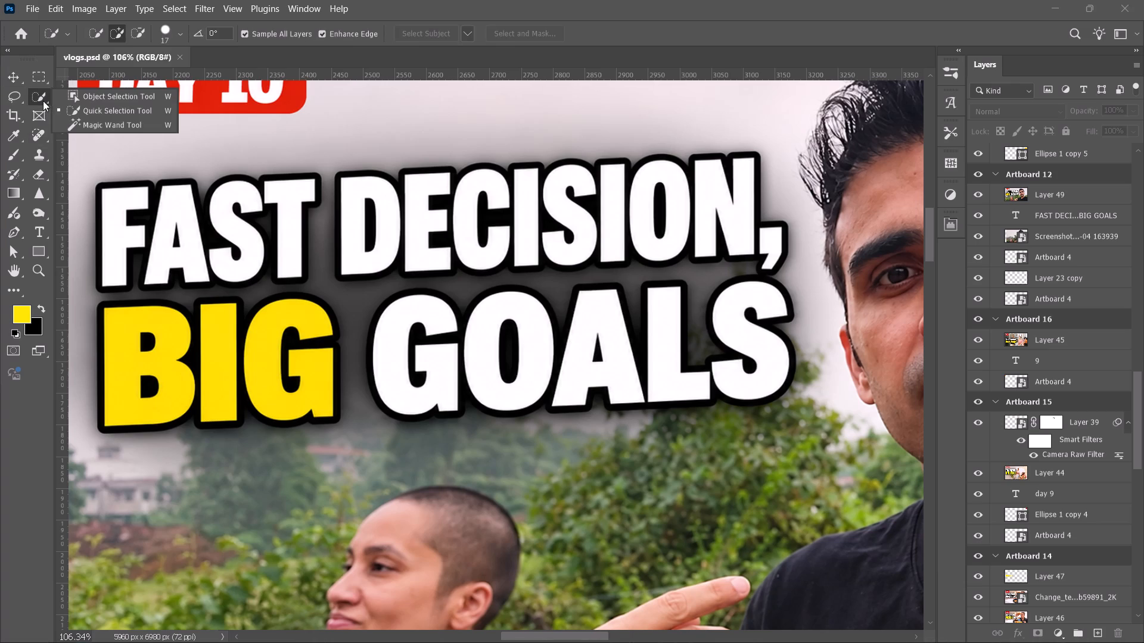
left_click(82, 120)
left_click(135, 343)
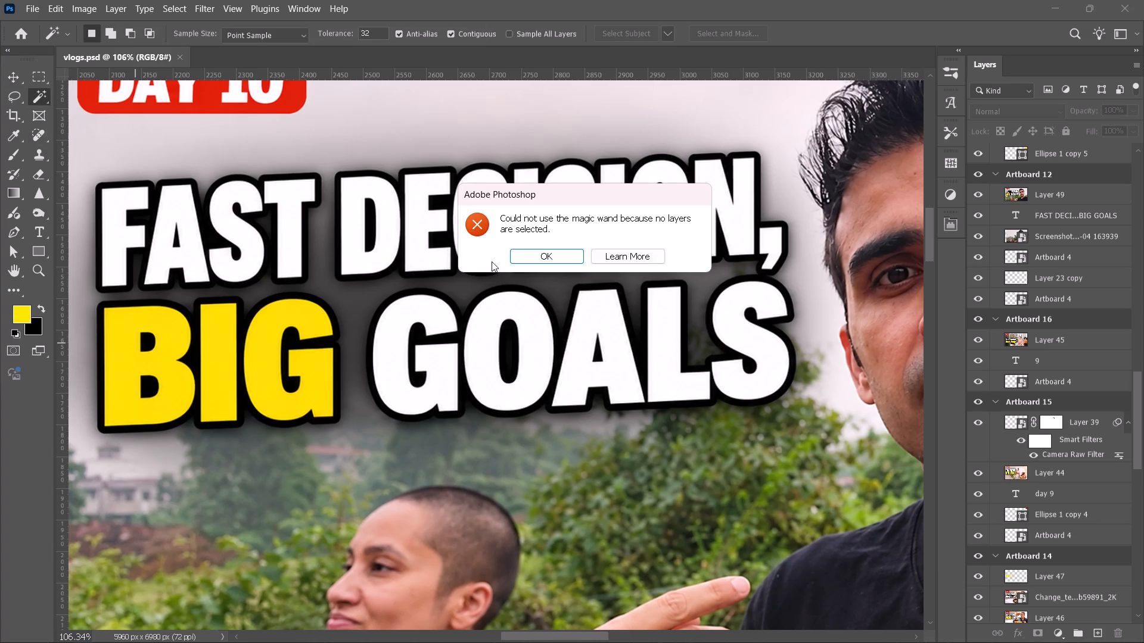
left_click(518, 257)
left_click(18, 76)
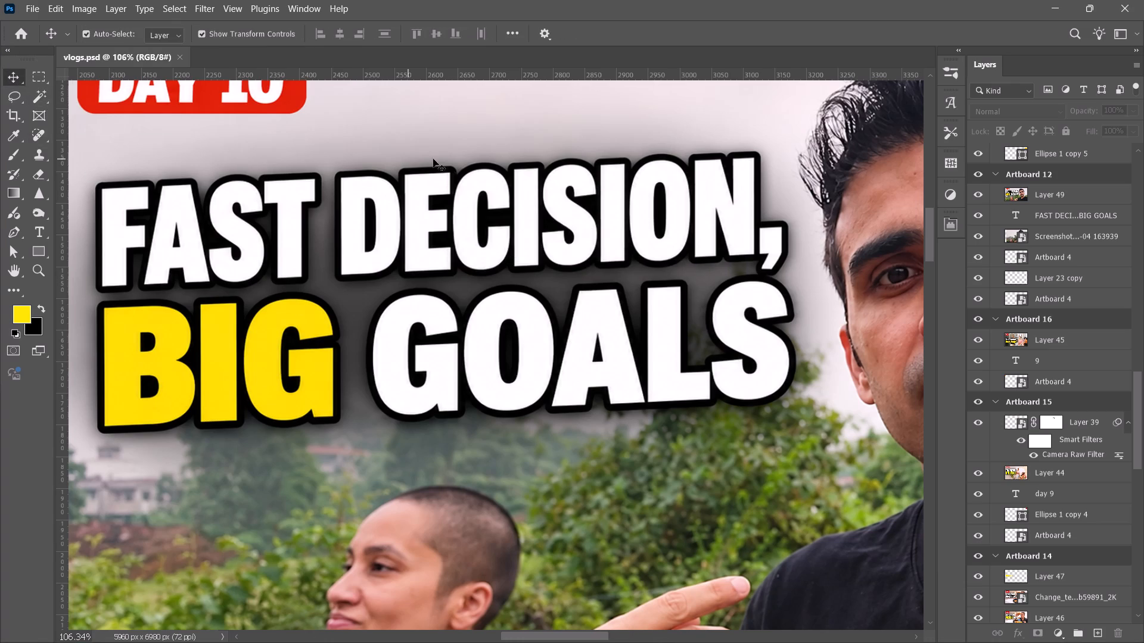
left_click(447, 159)
left_click(43, 105)
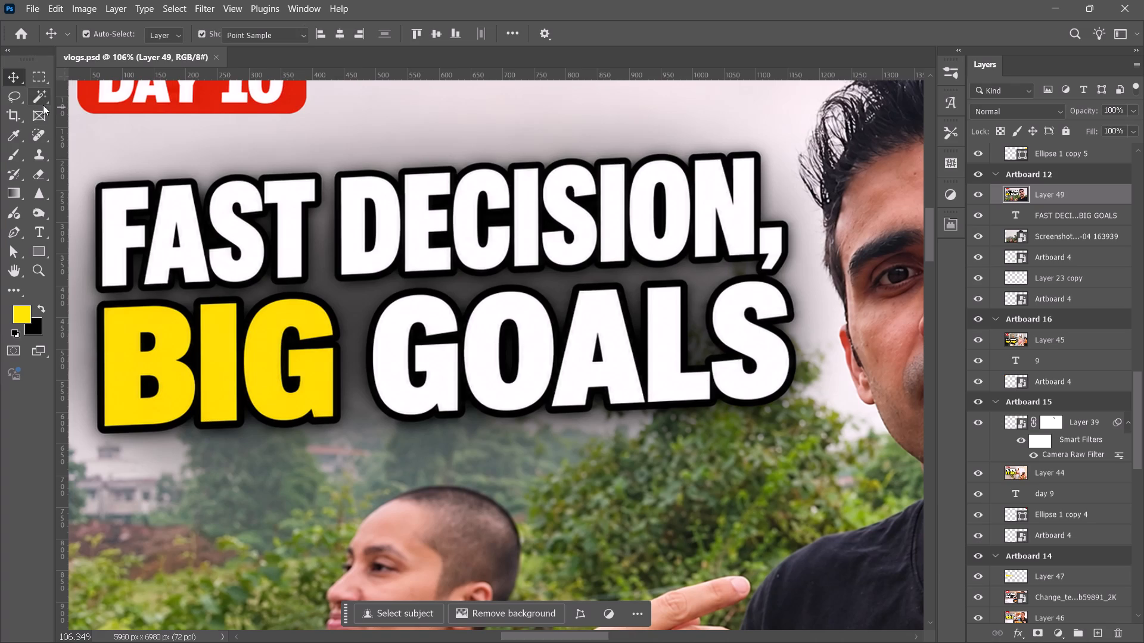
left_click(122, 355)
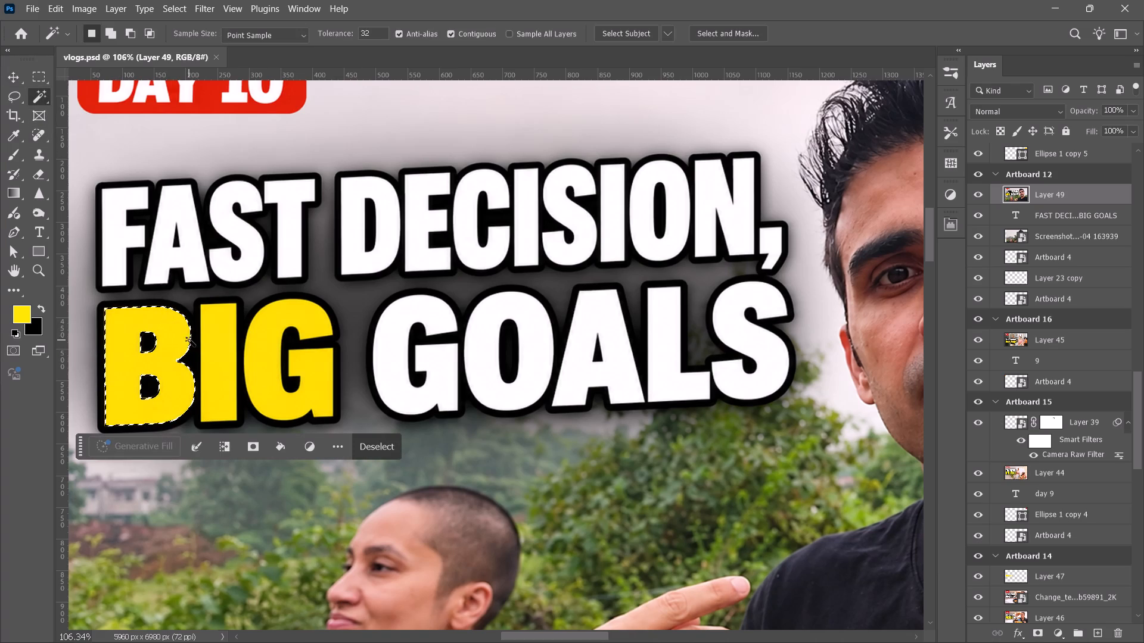
left_click(228, 357, "shift")
left_click(272, 364, "shift")
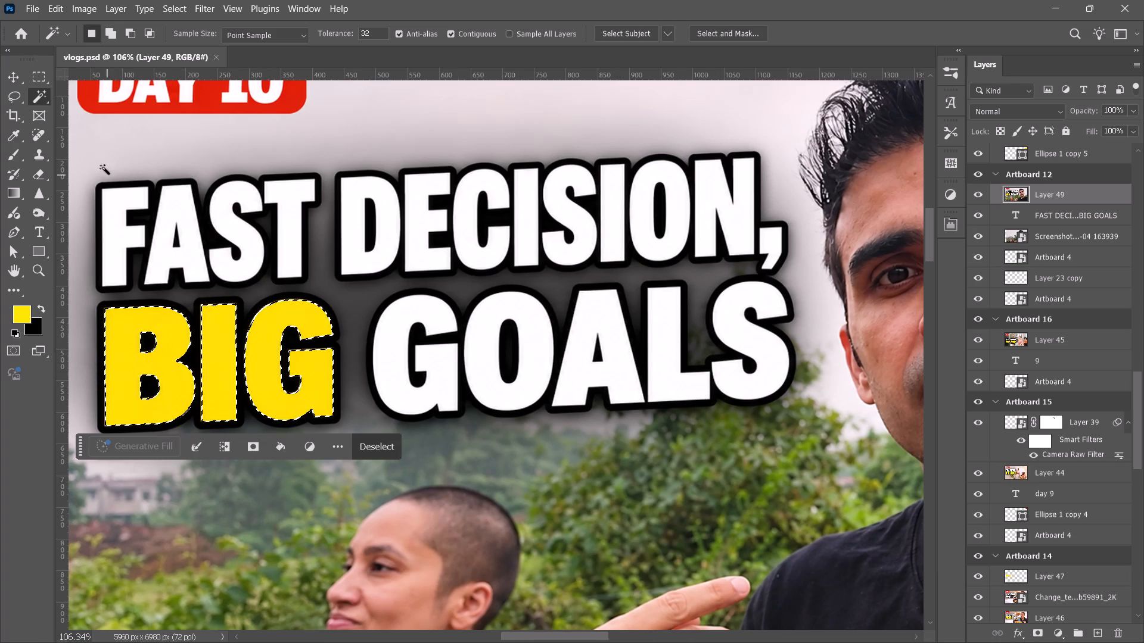
Move the lowest Artboard 4 logo layer in Artboard 12 above Layer 49 in the layer stack.
scroll(481, 274, "down", 4, "alt")
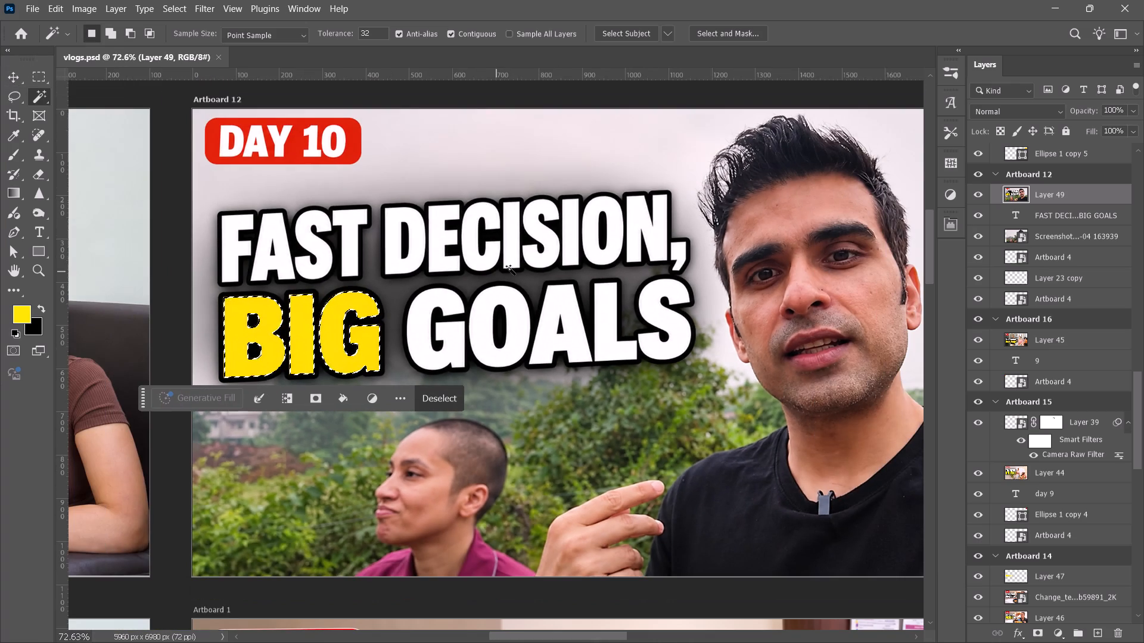
left_click_drag(1043, 298, 1038, 261)
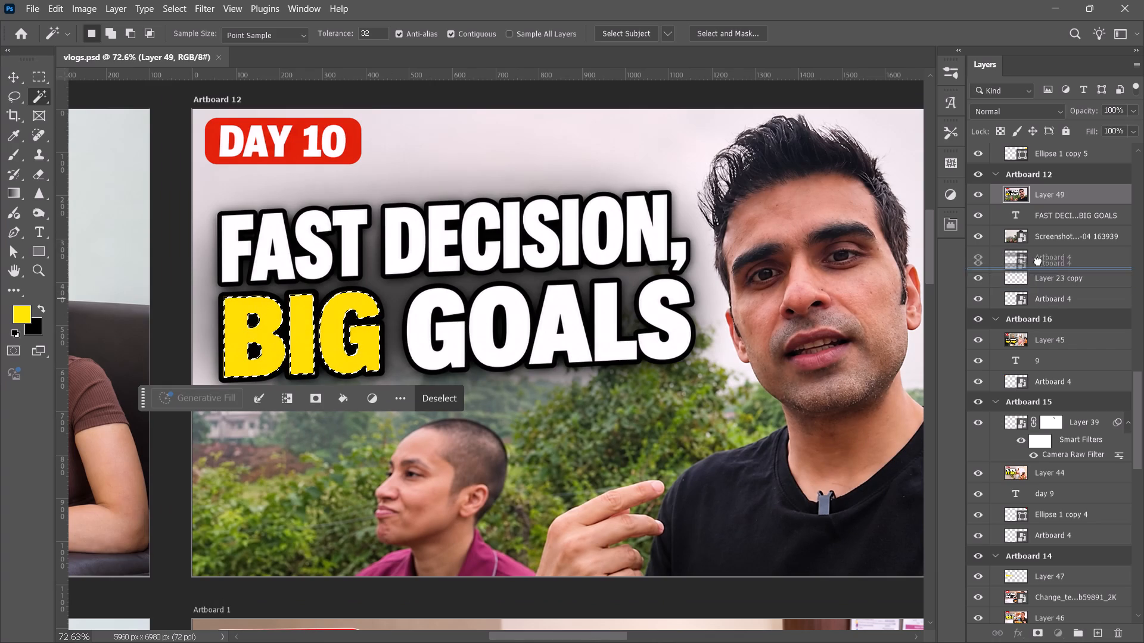
left_click_drag(1038, 261, 1027, 189)
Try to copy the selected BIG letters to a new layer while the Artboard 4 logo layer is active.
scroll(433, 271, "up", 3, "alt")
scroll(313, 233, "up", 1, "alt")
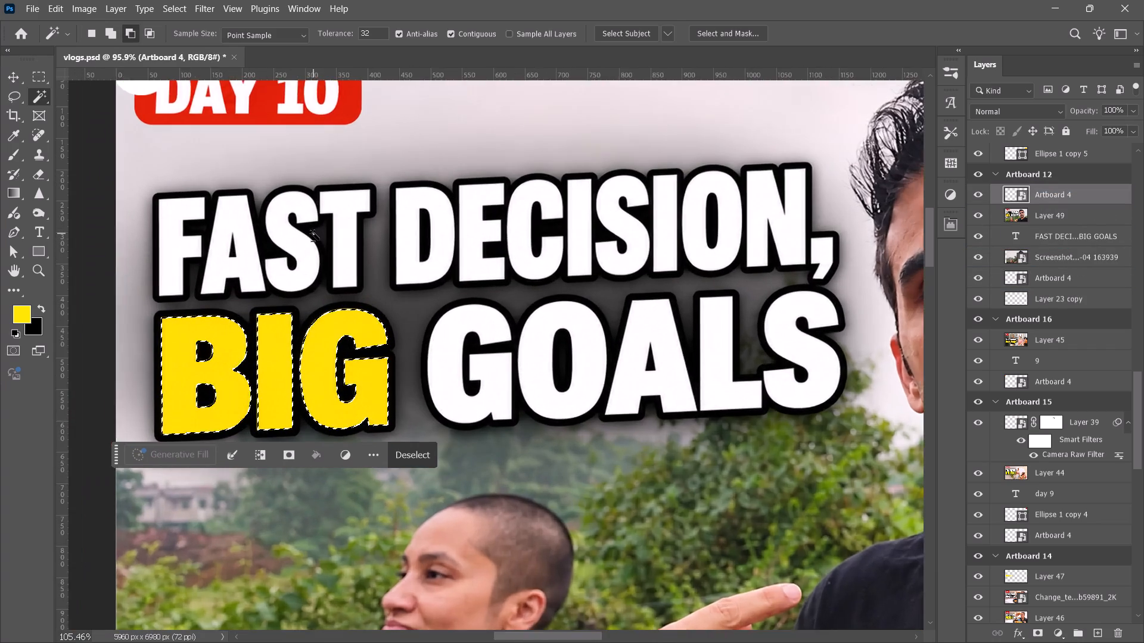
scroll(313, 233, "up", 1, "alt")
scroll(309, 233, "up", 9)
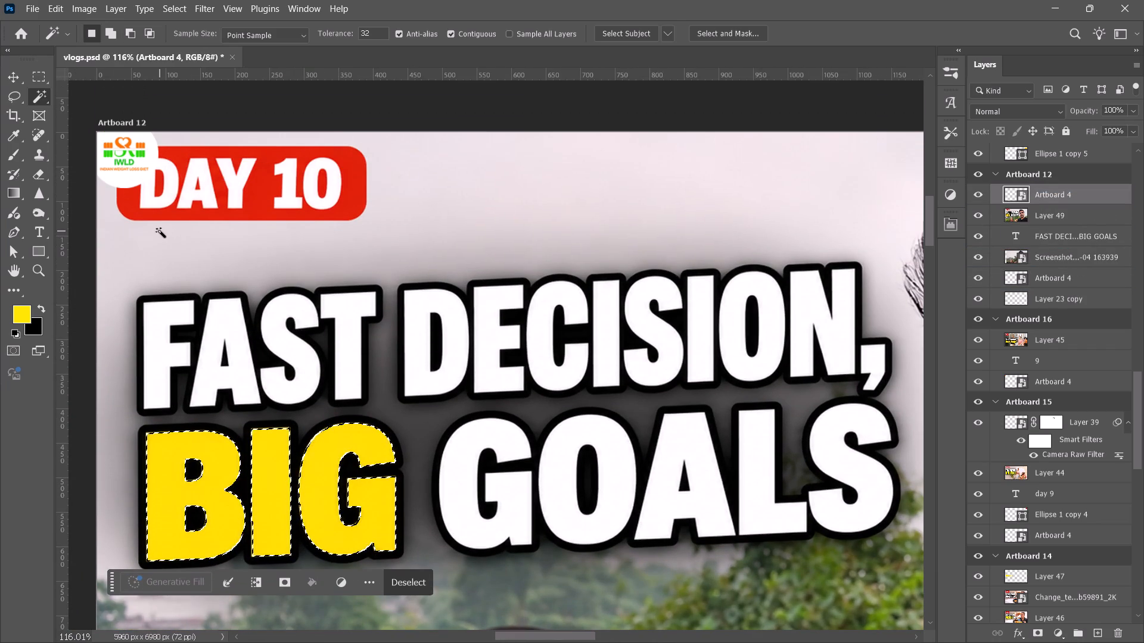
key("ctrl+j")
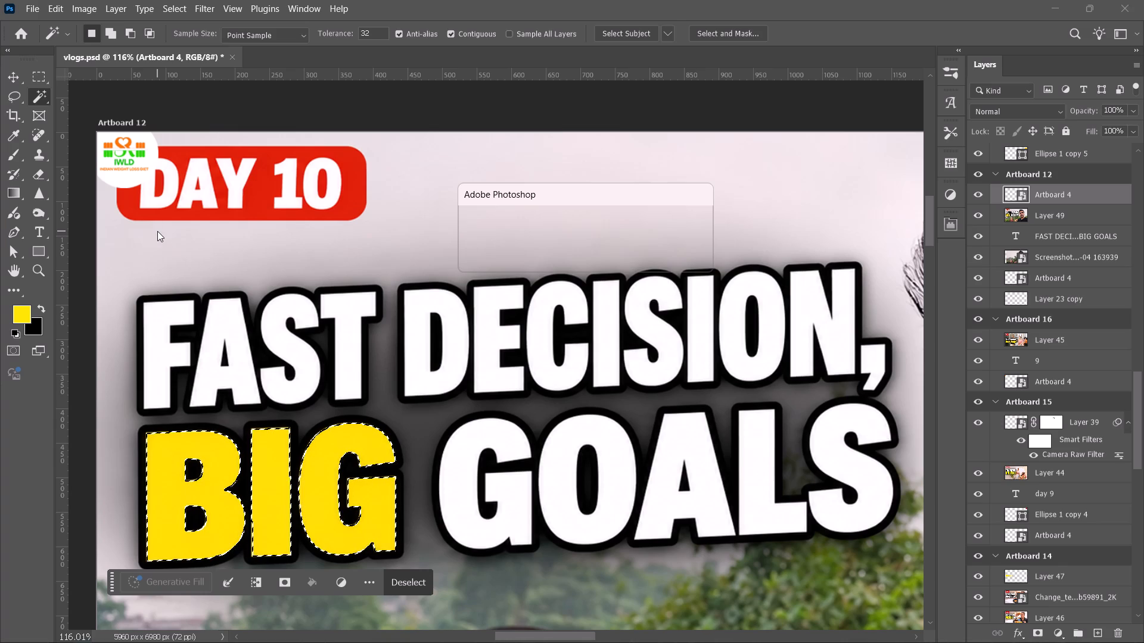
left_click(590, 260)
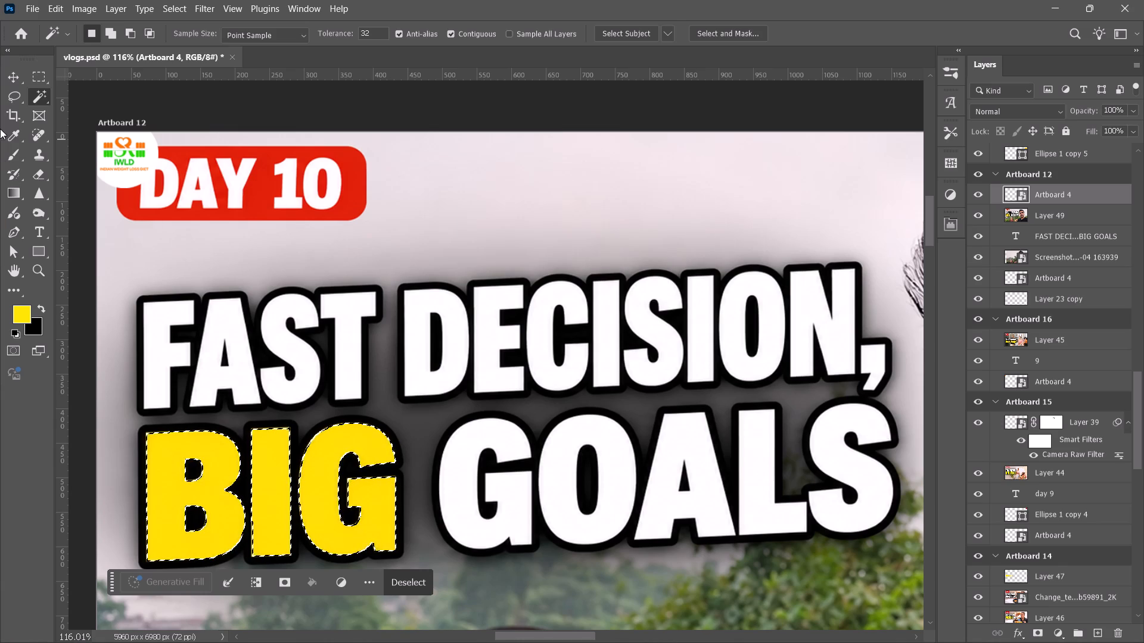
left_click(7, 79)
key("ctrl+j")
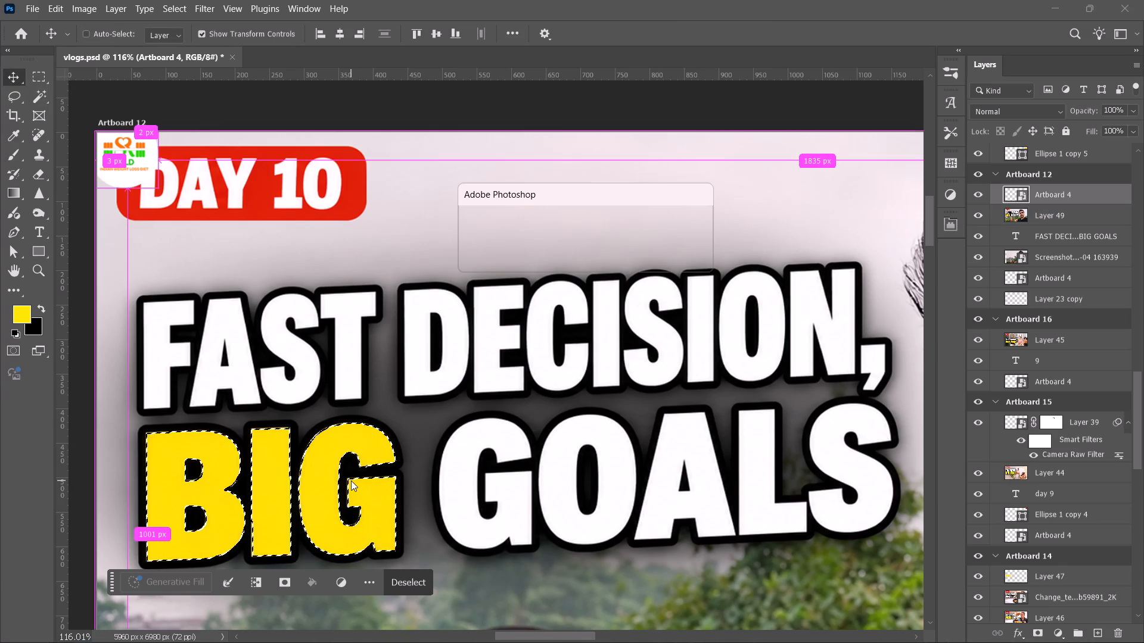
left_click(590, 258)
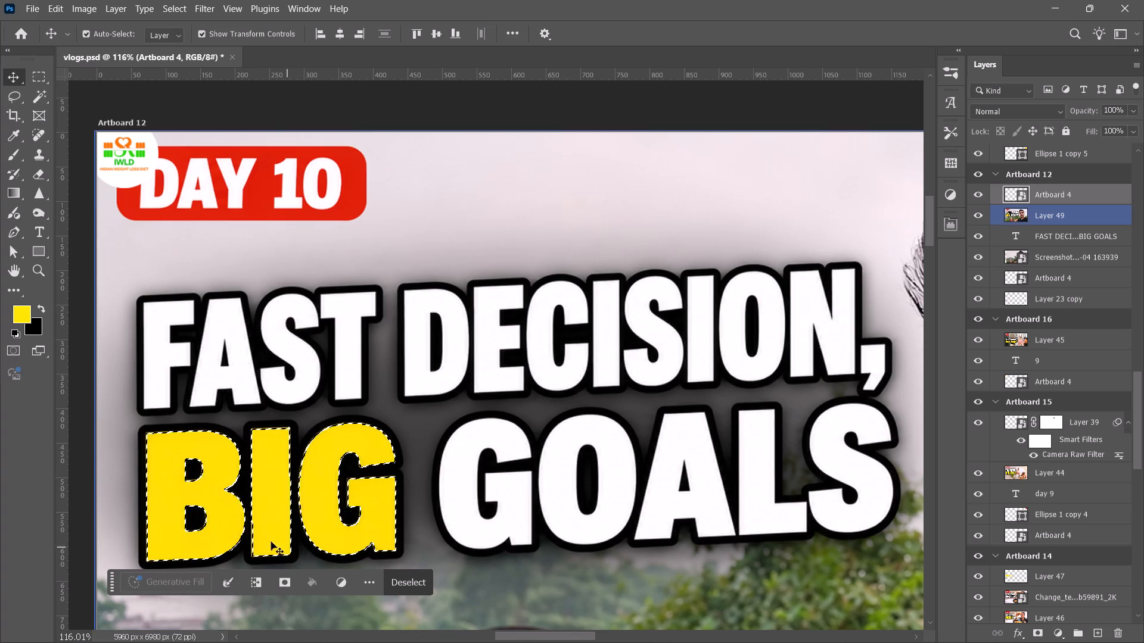
Set the foreground colour to the orange sampled from the IWLD logo in Artboard 12.
left_click(18, 310)
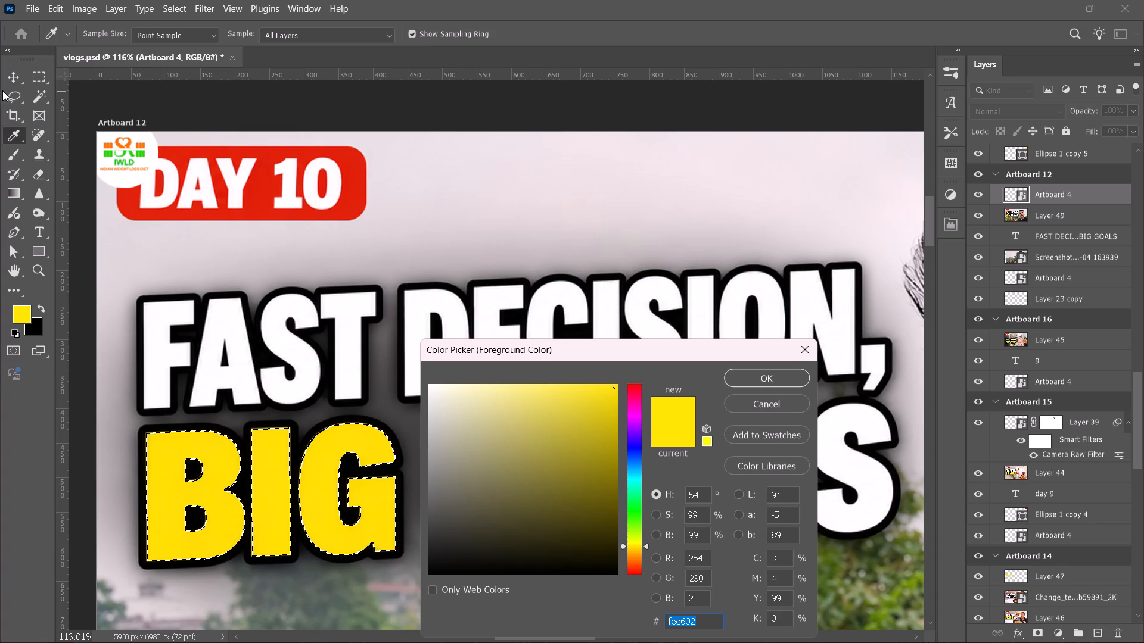
scroll(0, 89, "up", 4)
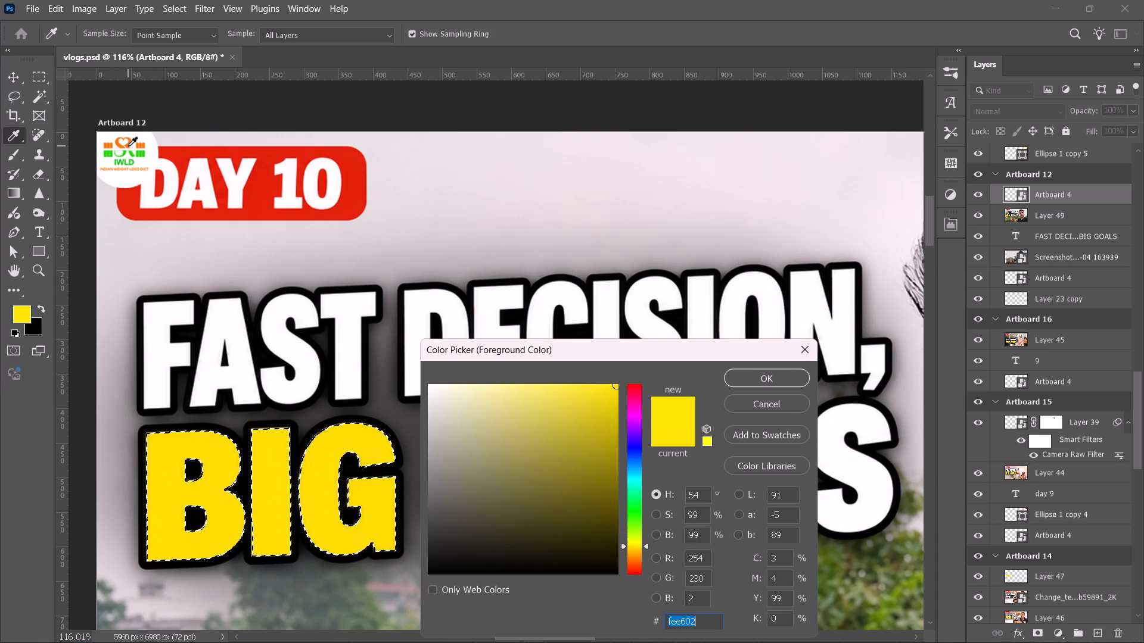
left_click(128, 146)
left_click(761, 386)
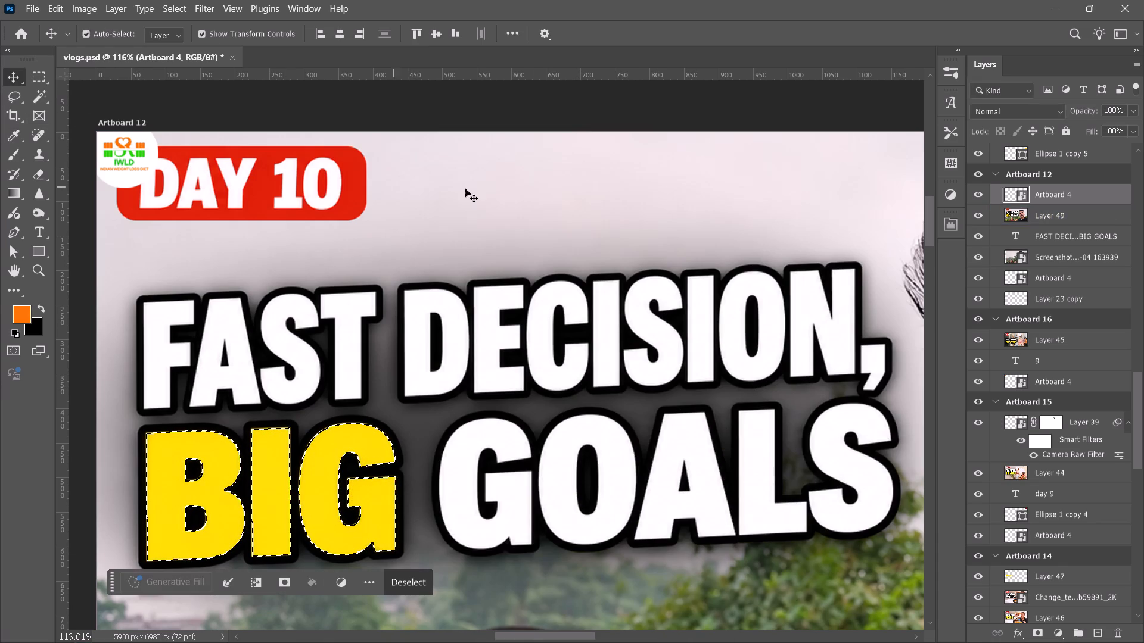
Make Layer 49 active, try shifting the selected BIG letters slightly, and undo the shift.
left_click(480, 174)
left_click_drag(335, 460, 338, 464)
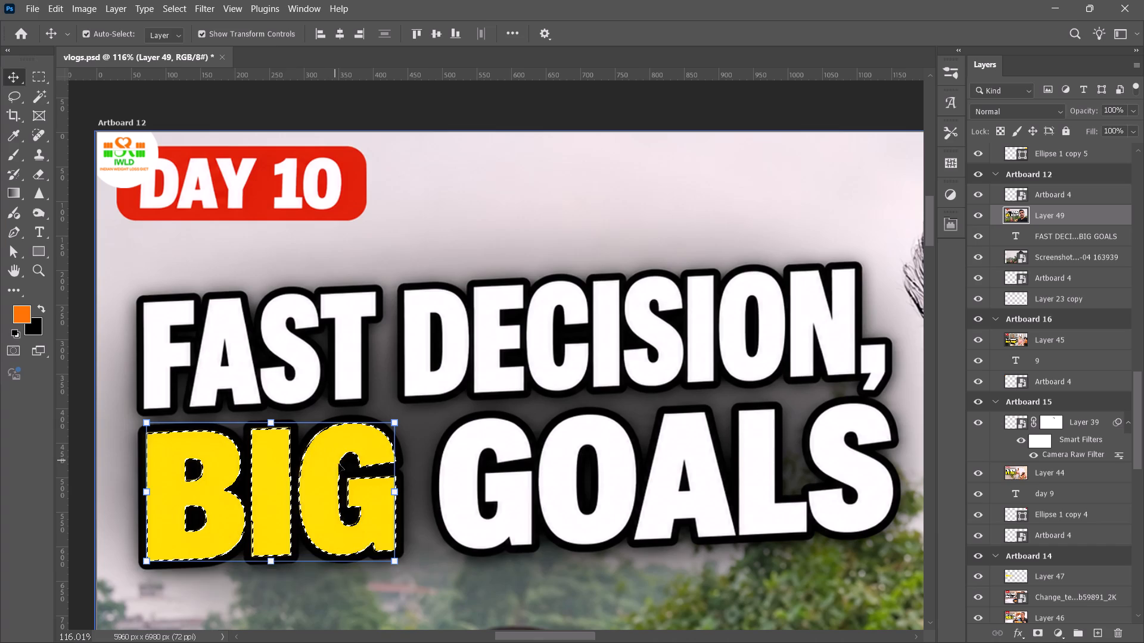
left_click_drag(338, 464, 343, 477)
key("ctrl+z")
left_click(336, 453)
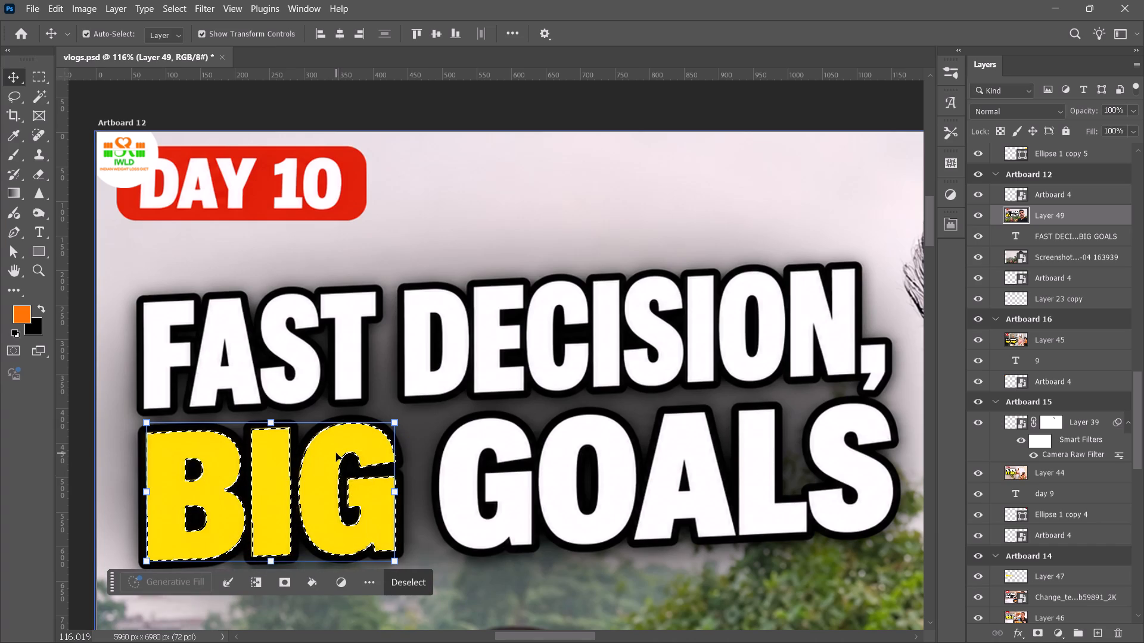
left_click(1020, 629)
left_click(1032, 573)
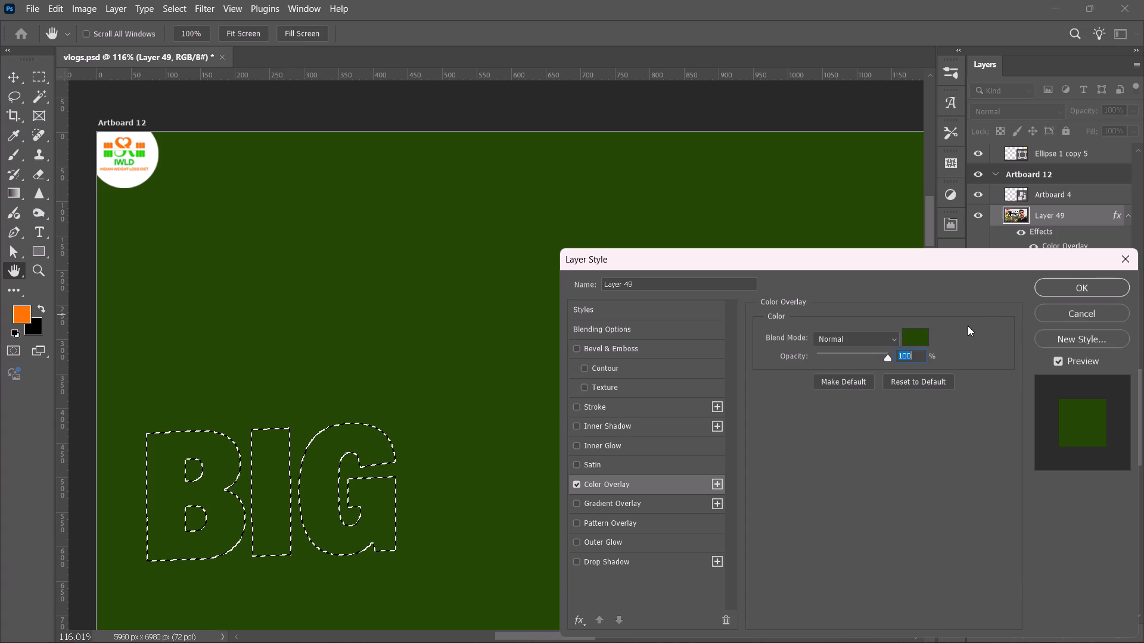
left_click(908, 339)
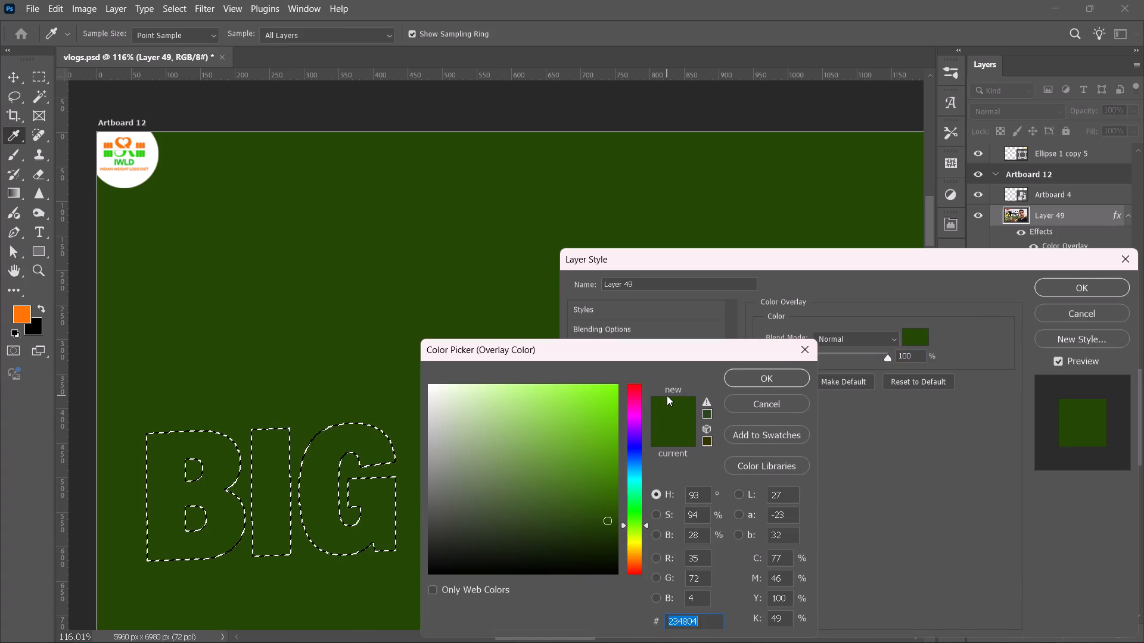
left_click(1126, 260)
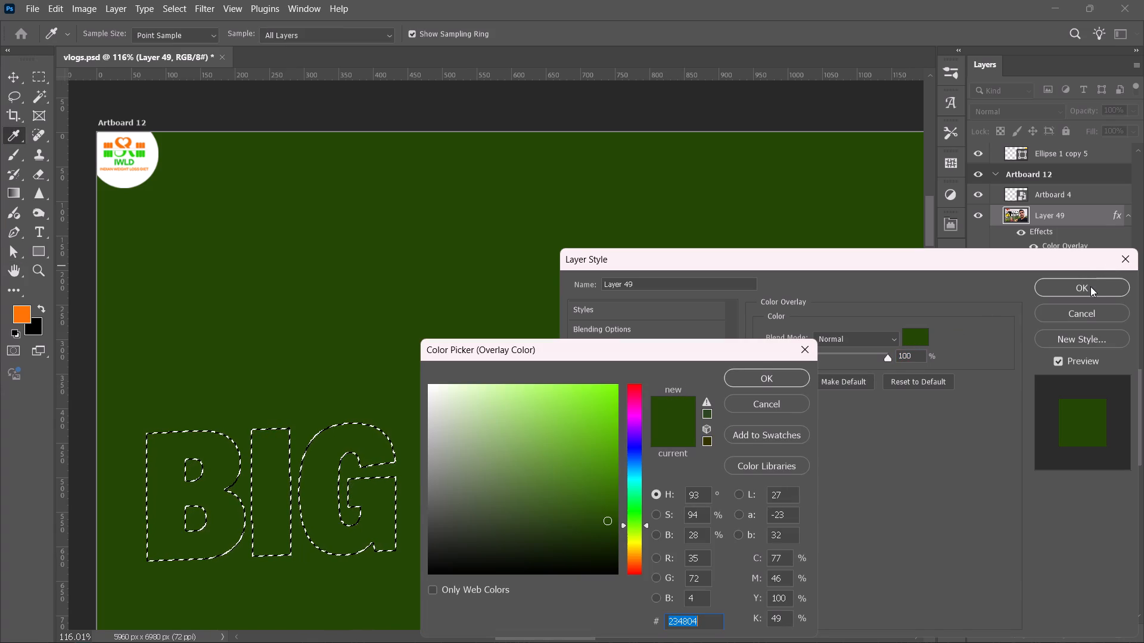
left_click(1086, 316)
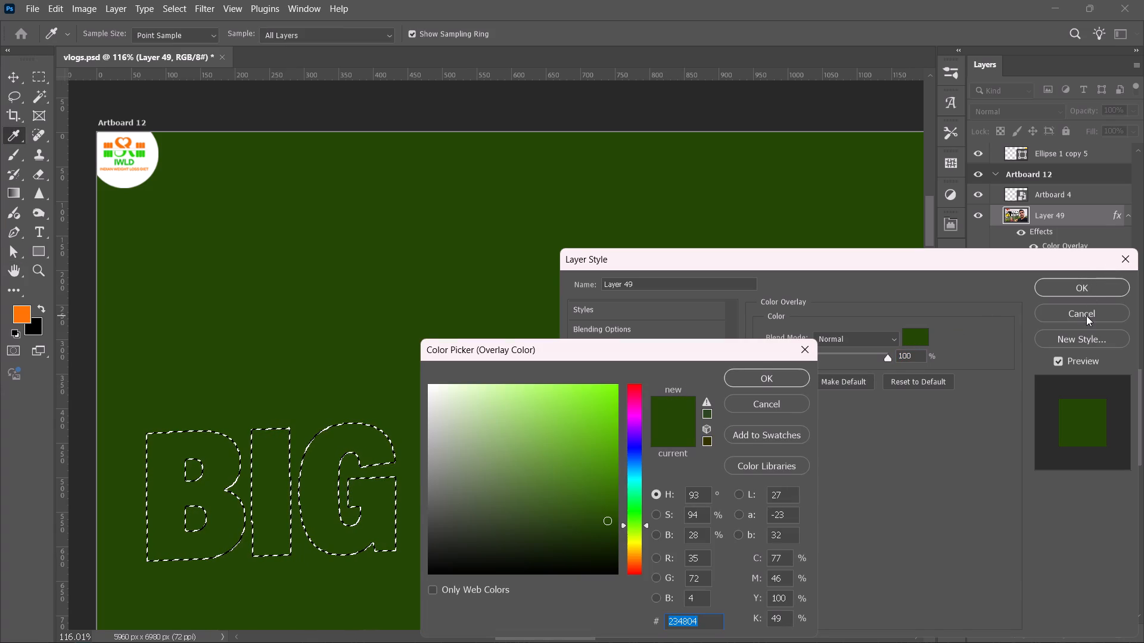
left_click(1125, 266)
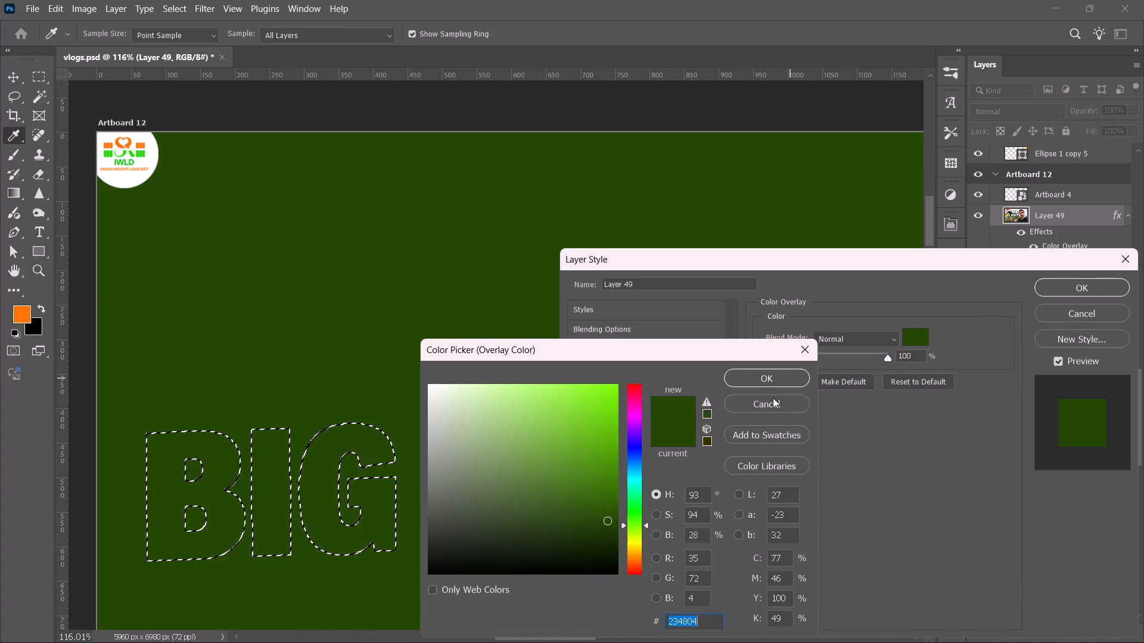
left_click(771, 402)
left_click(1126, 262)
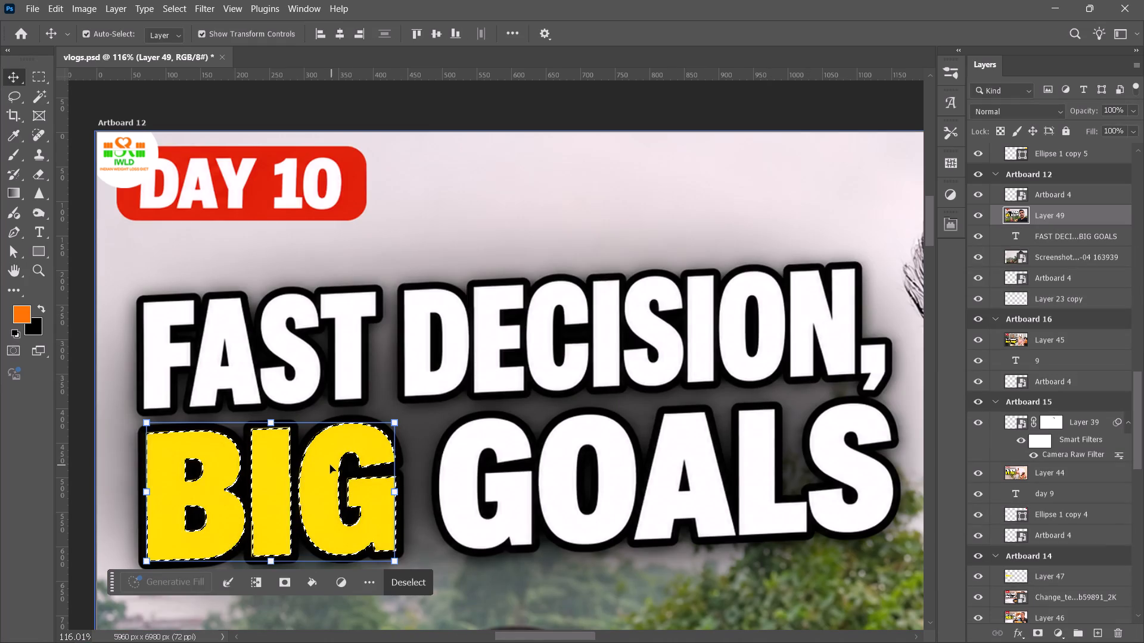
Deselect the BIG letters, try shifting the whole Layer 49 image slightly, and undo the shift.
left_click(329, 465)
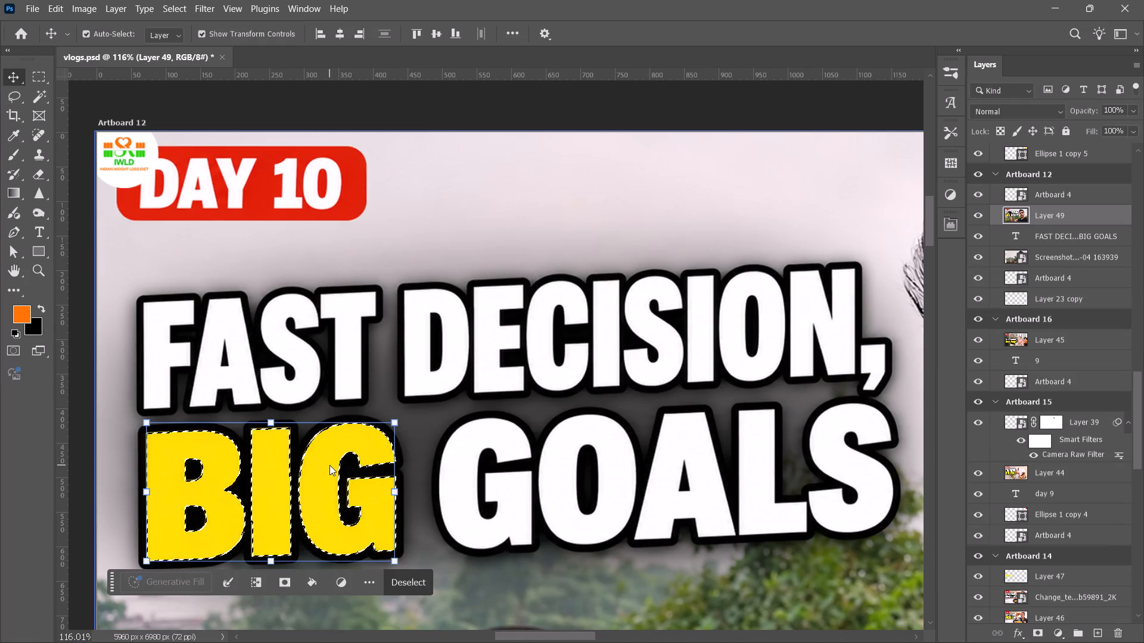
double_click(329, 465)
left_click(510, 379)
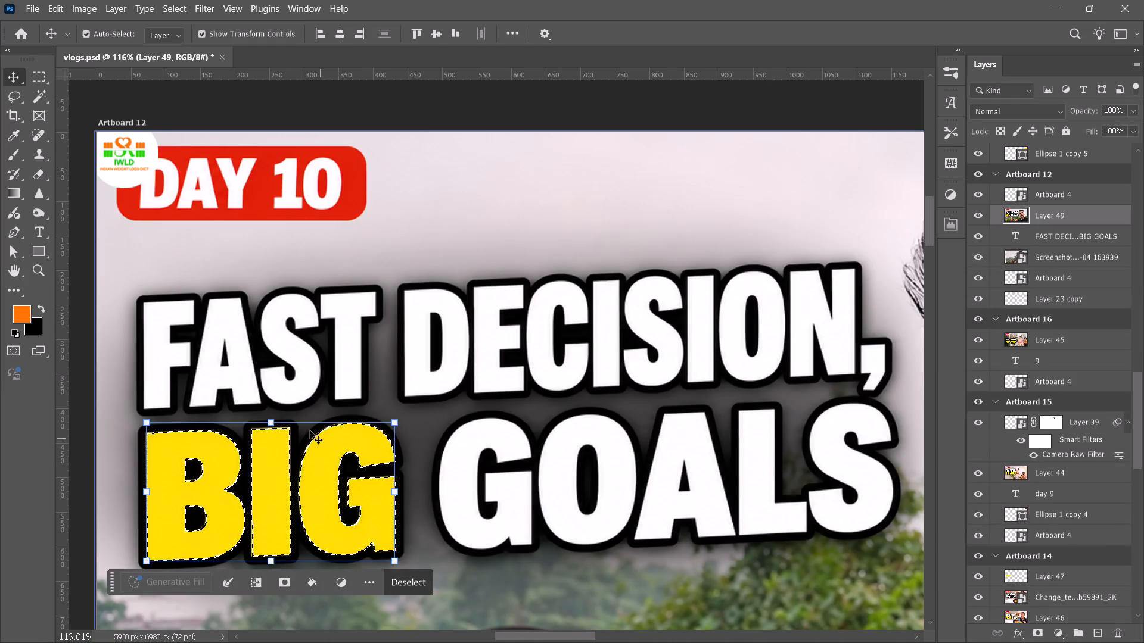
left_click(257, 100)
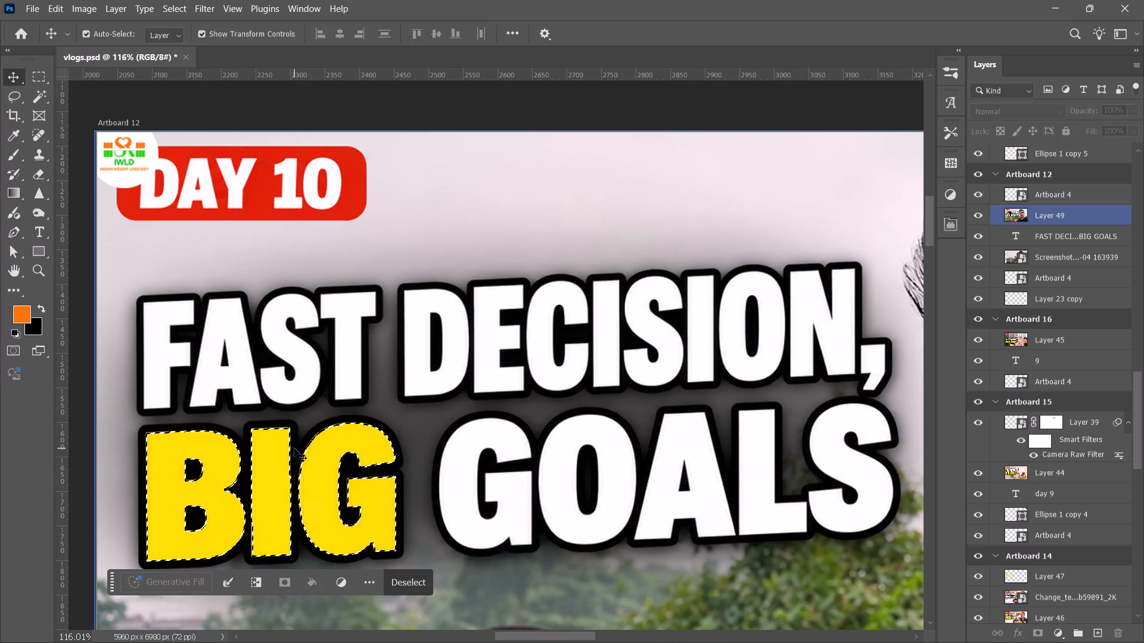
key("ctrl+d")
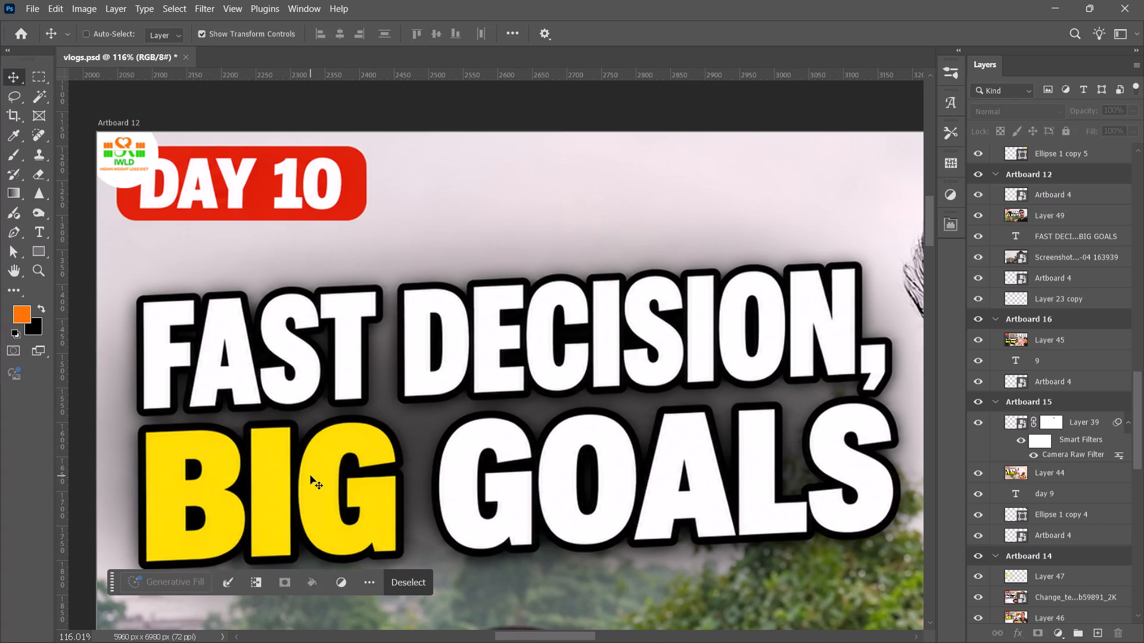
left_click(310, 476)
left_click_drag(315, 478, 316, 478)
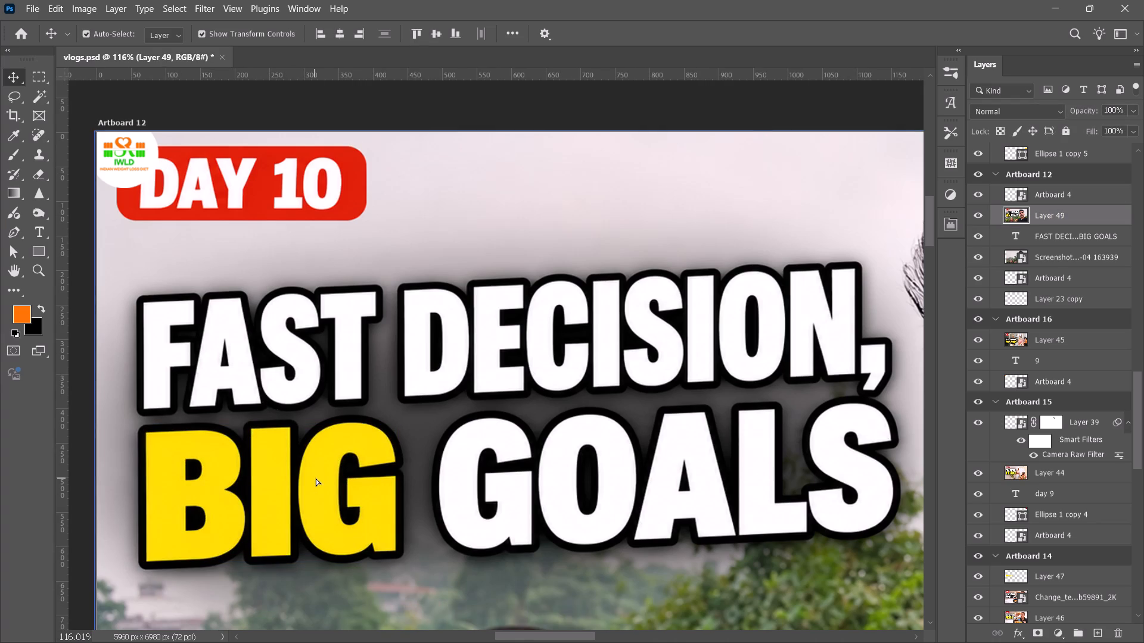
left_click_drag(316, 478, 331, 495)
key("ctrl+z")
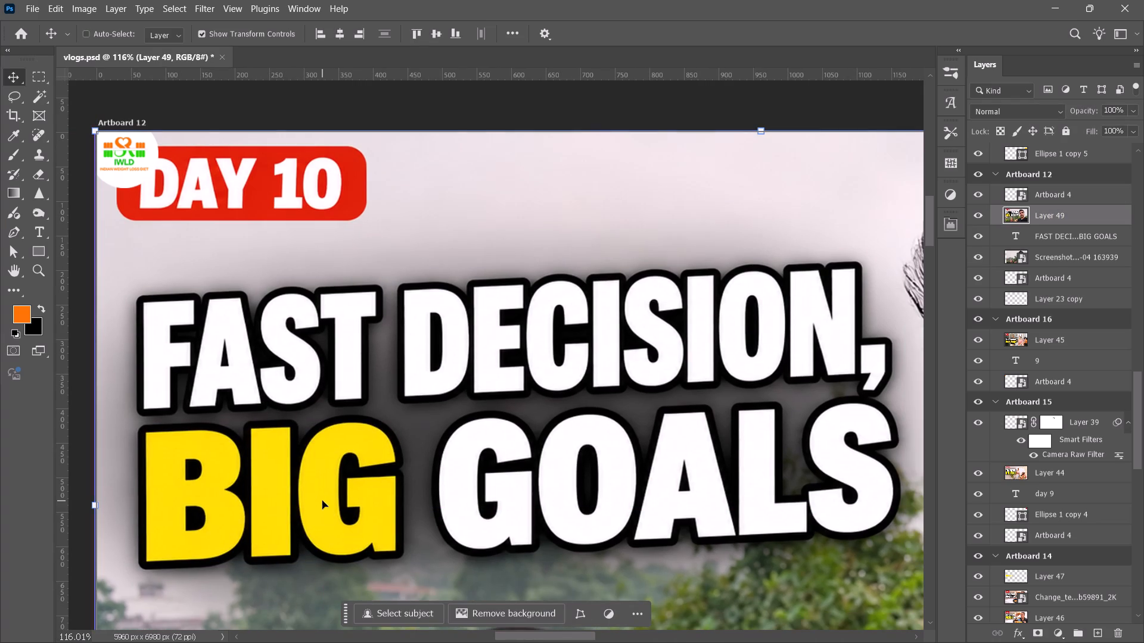
Select the yellow letters G, I and B on Layer 49 with the Magic Wand and copy them to a new layer.
left_click(33, 99)
scroll(321, 486, "up", 3, "alt")
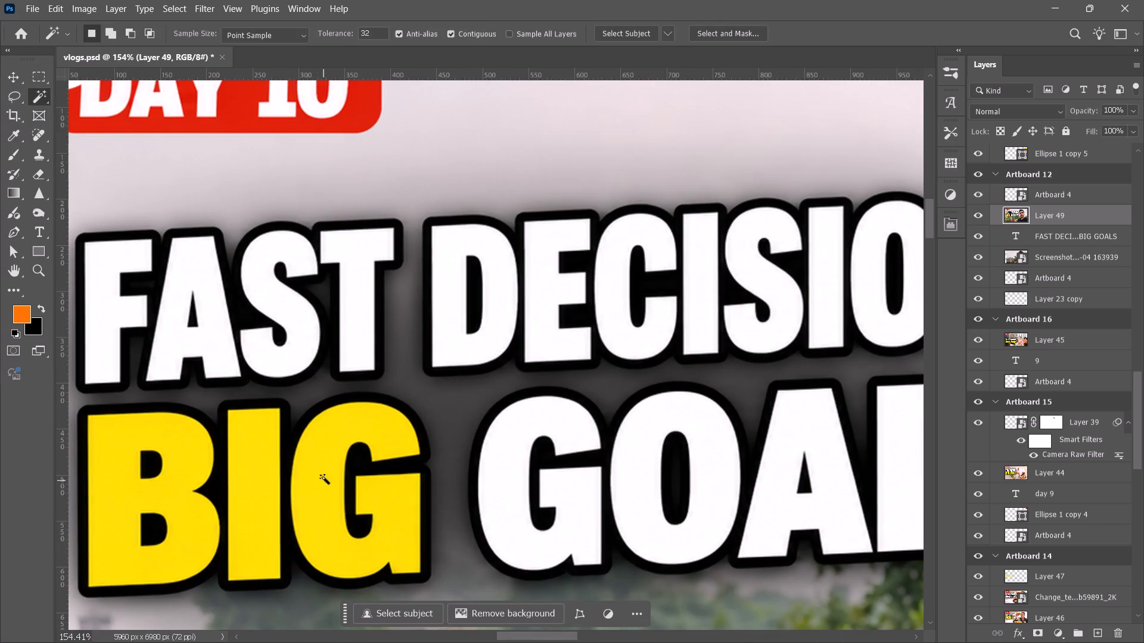
left_click(325, 463)
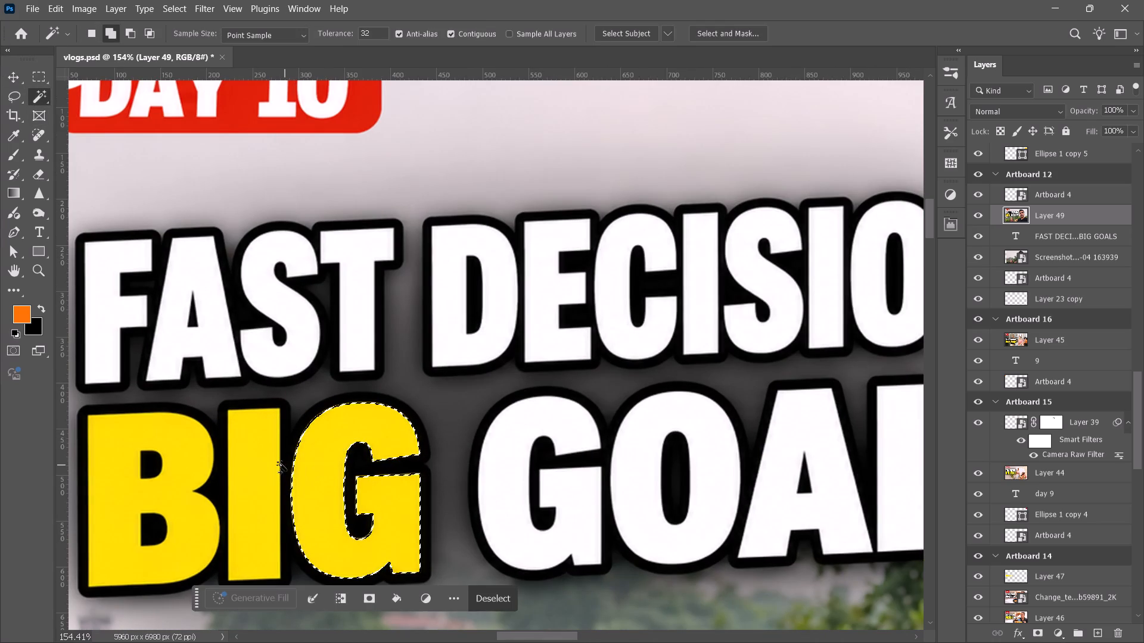
left_click(267, 461, "shift")
left_click(131, 454, "shift")
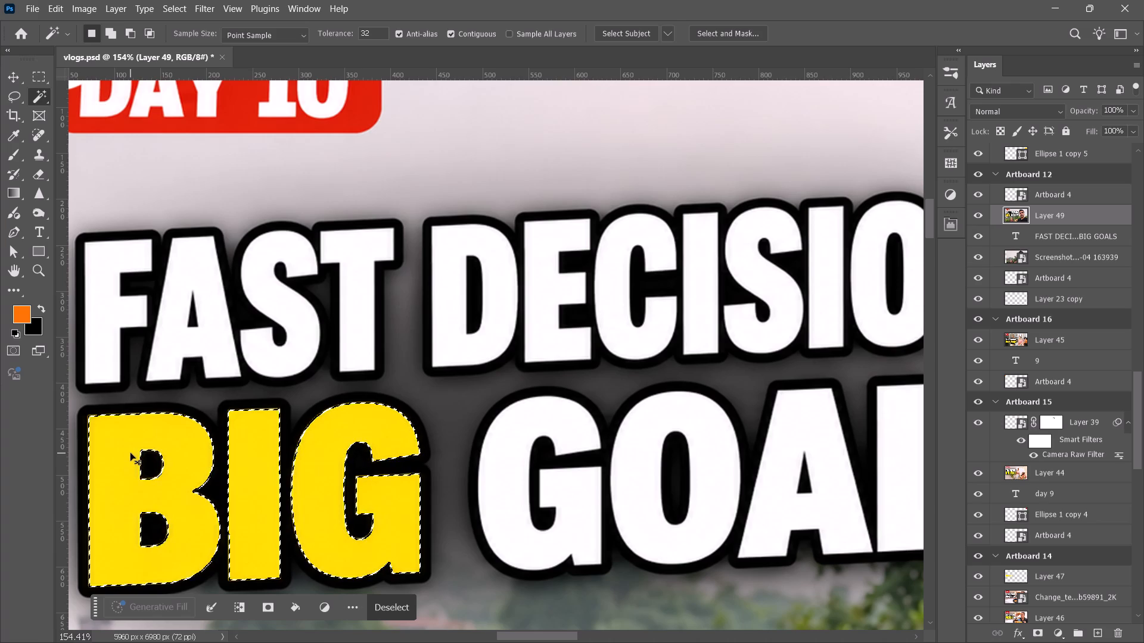
key("ctrl+j")
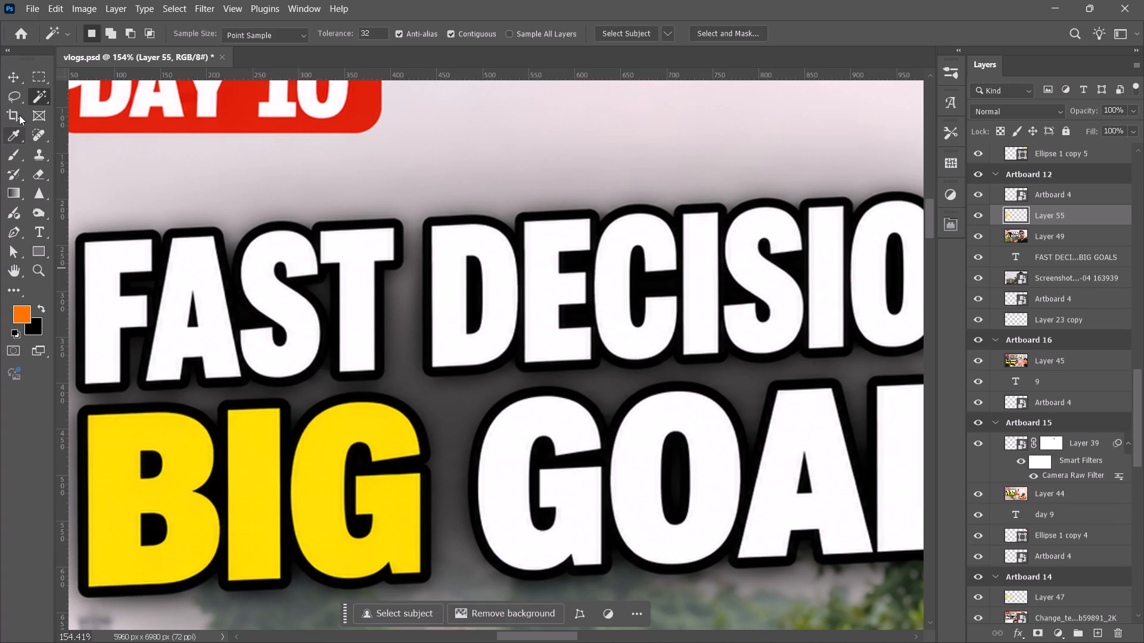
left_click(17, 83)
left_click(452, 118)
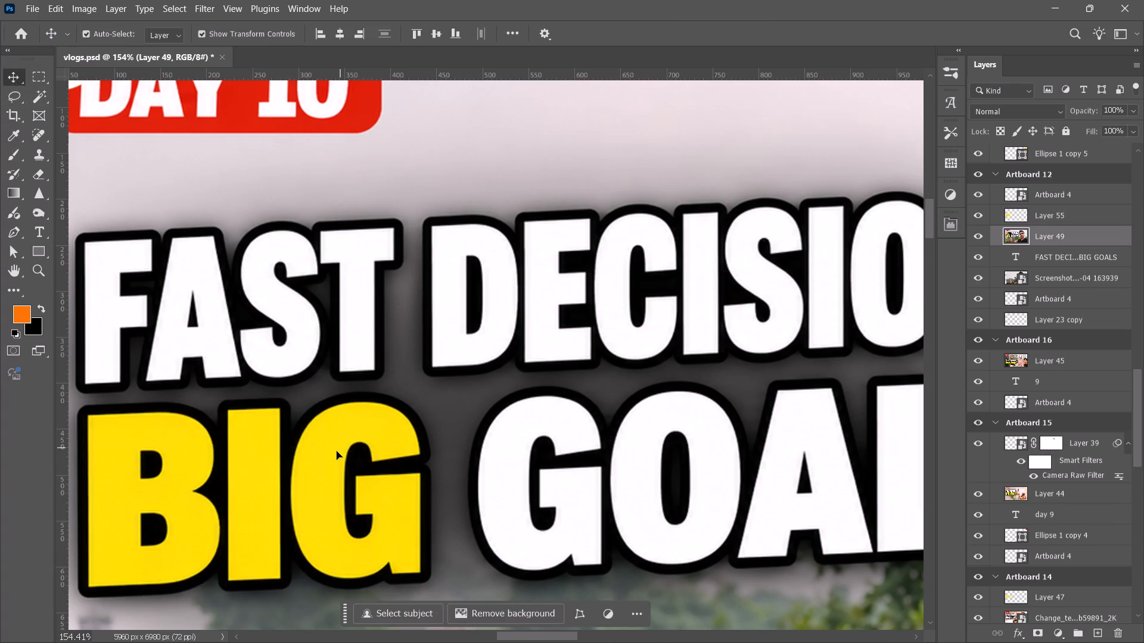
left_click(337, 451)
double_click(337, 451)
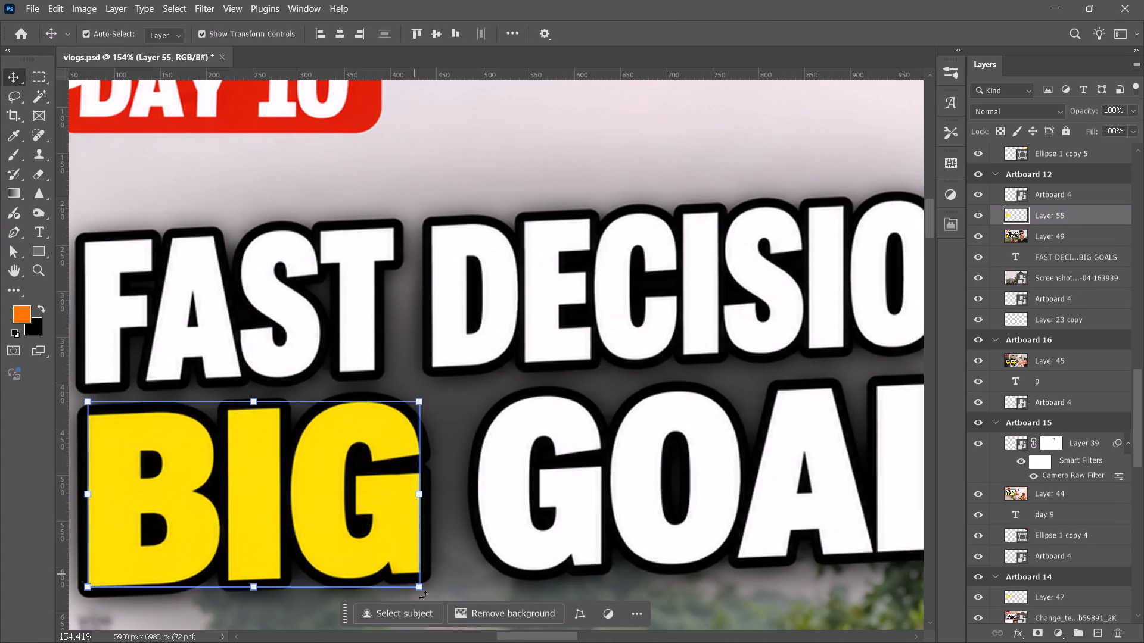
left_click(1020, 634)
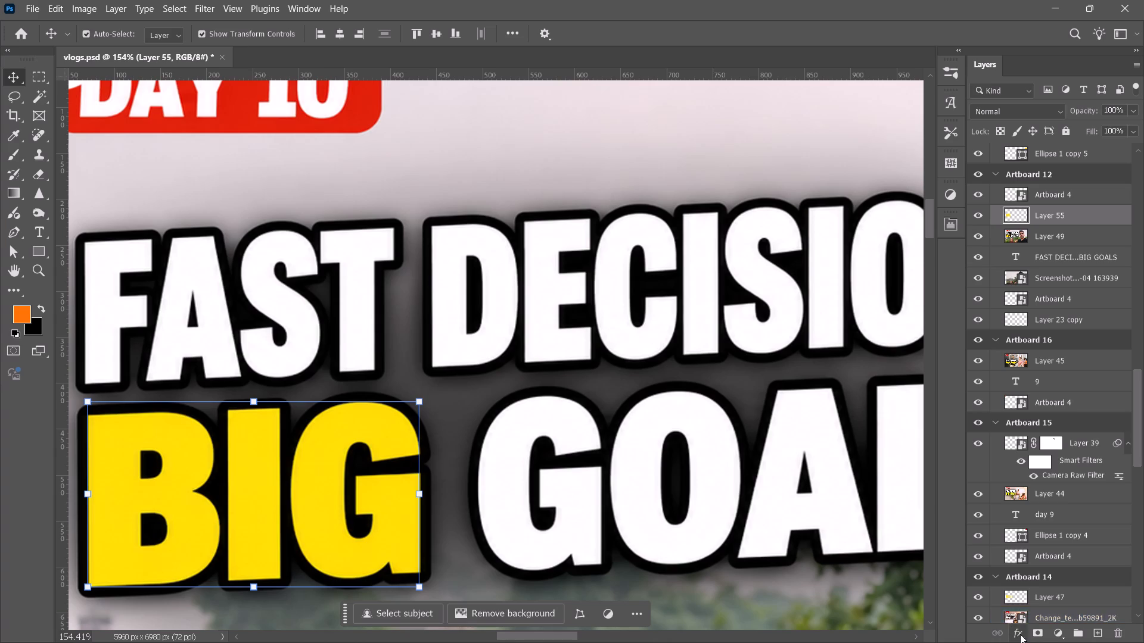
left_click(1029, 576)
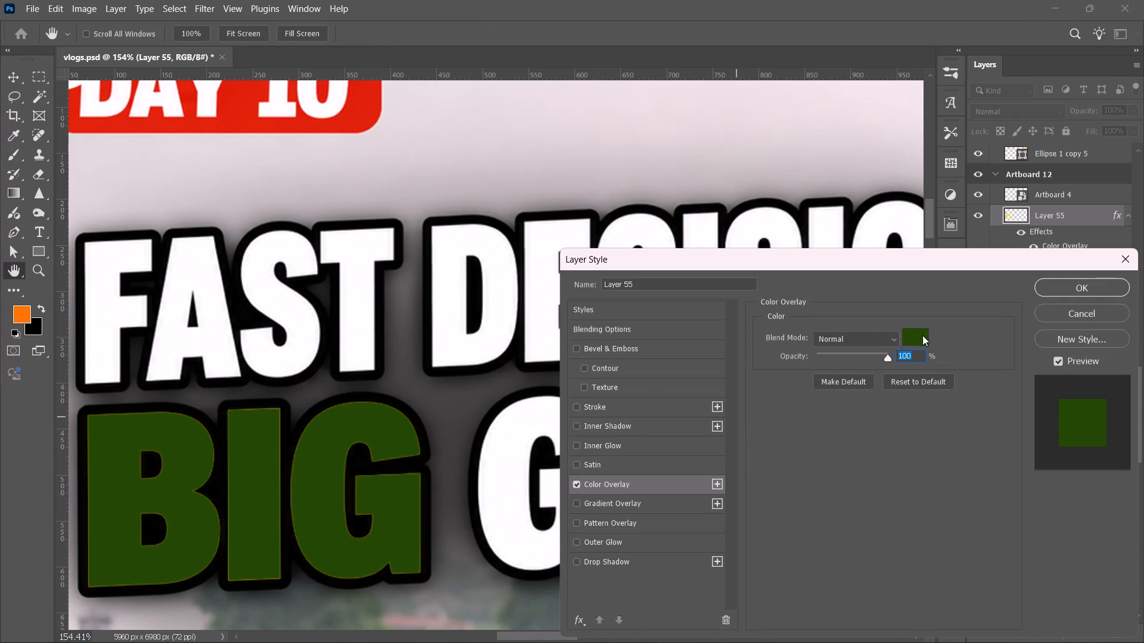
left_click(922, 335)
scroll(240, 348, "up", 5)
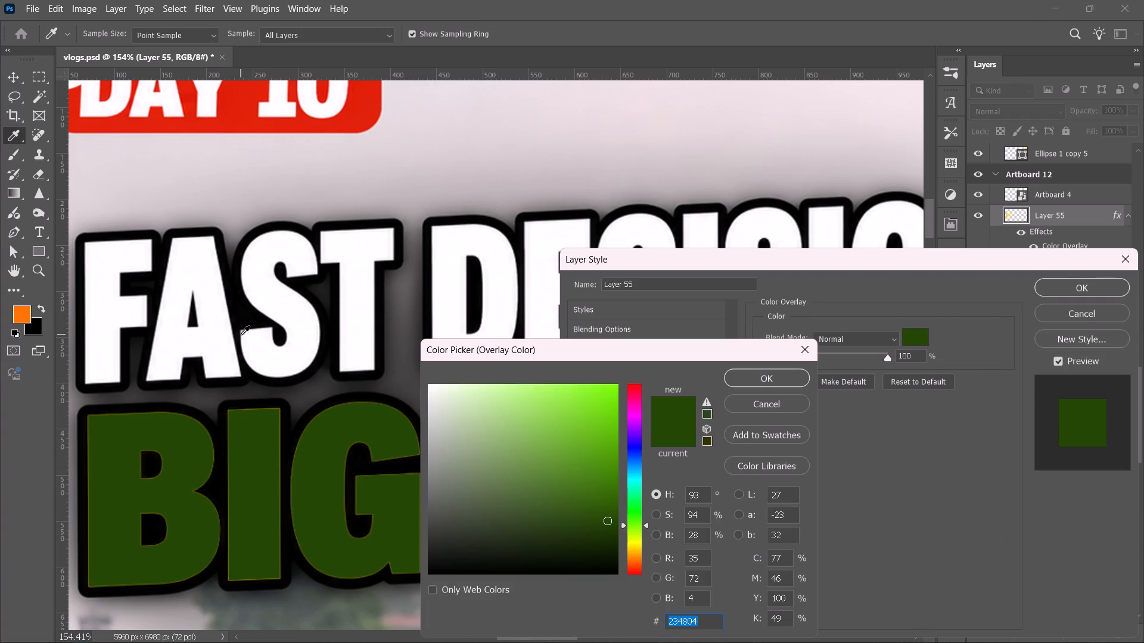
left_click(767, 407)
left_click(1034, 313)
Apply a Color Overlay to the copied BIG letters layer, using the orange foreground colour #ff7402 at 100% opacity.
scroll(372, 371, "up", 4)
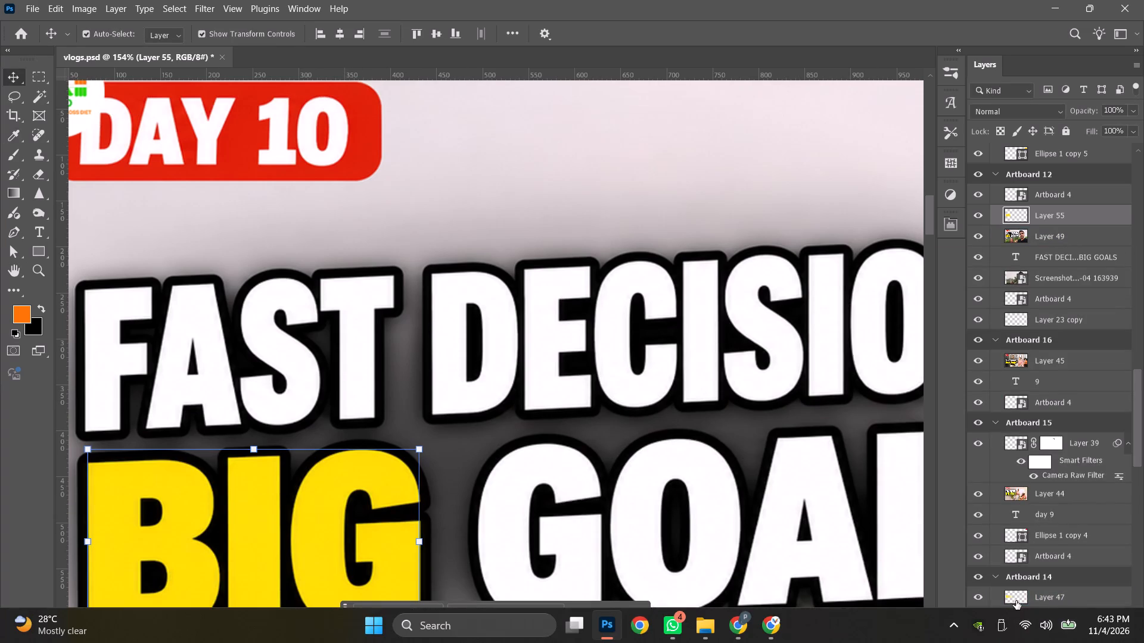
left_click(1016, 634)
left_click(1035, 577)
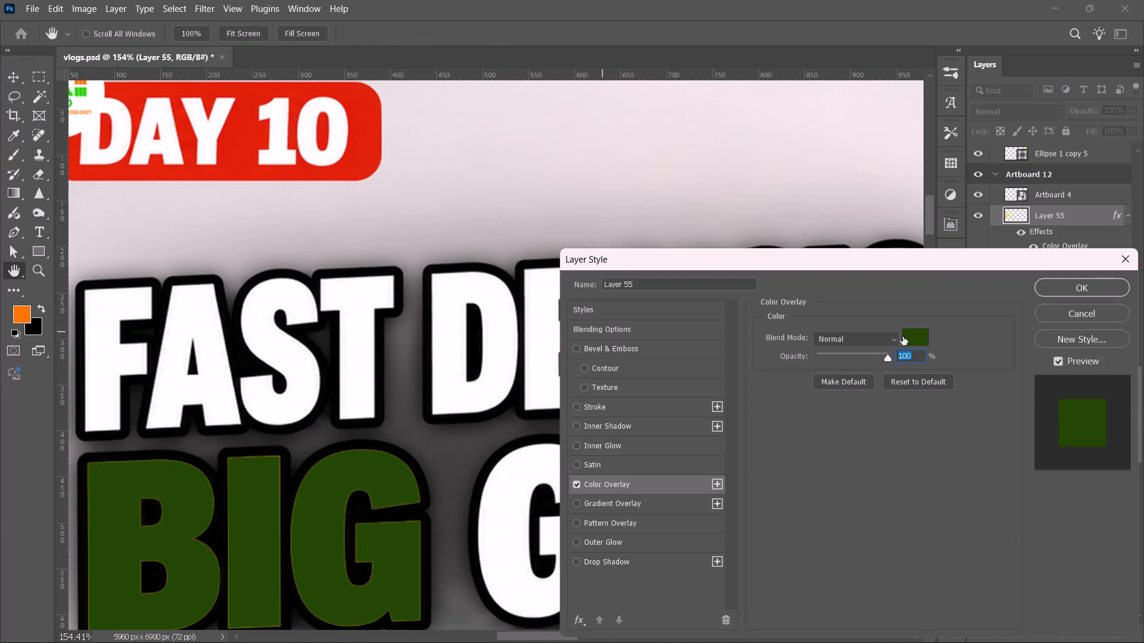
left_click(907, 335)
left_click(26, 314)
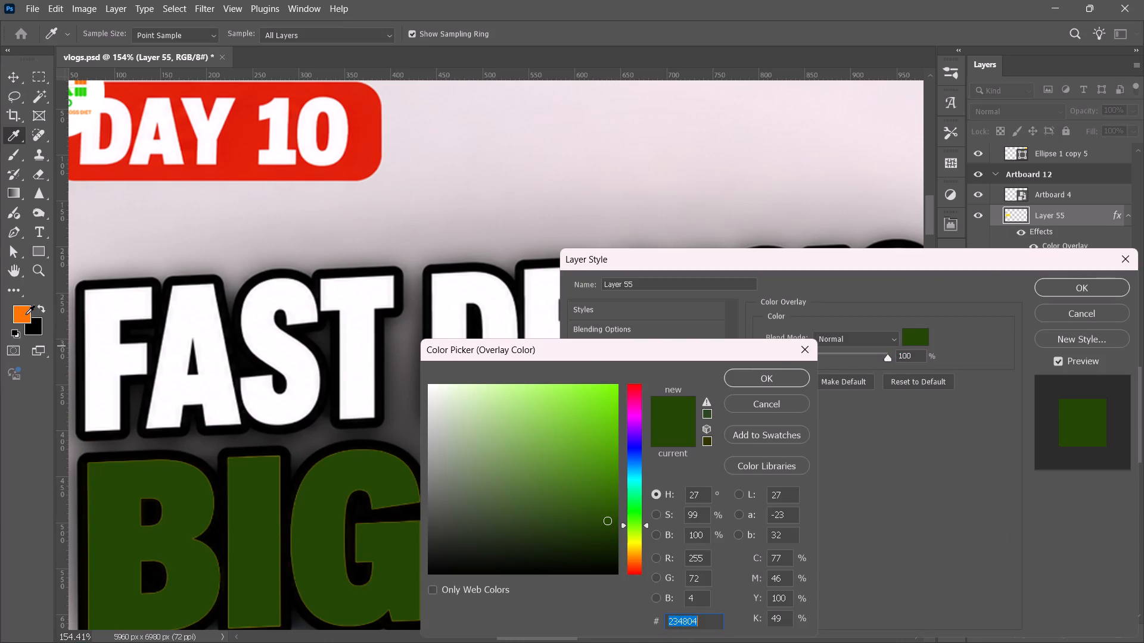
left_click(1060, 290)
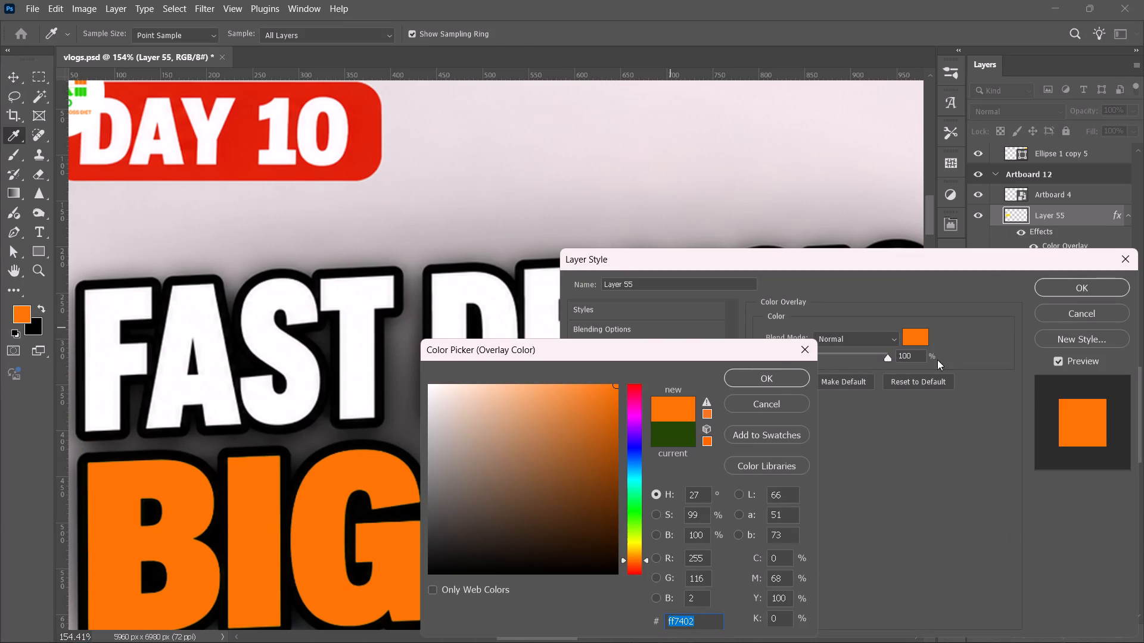
left_click(773, 379)
left_click(1068, 283)
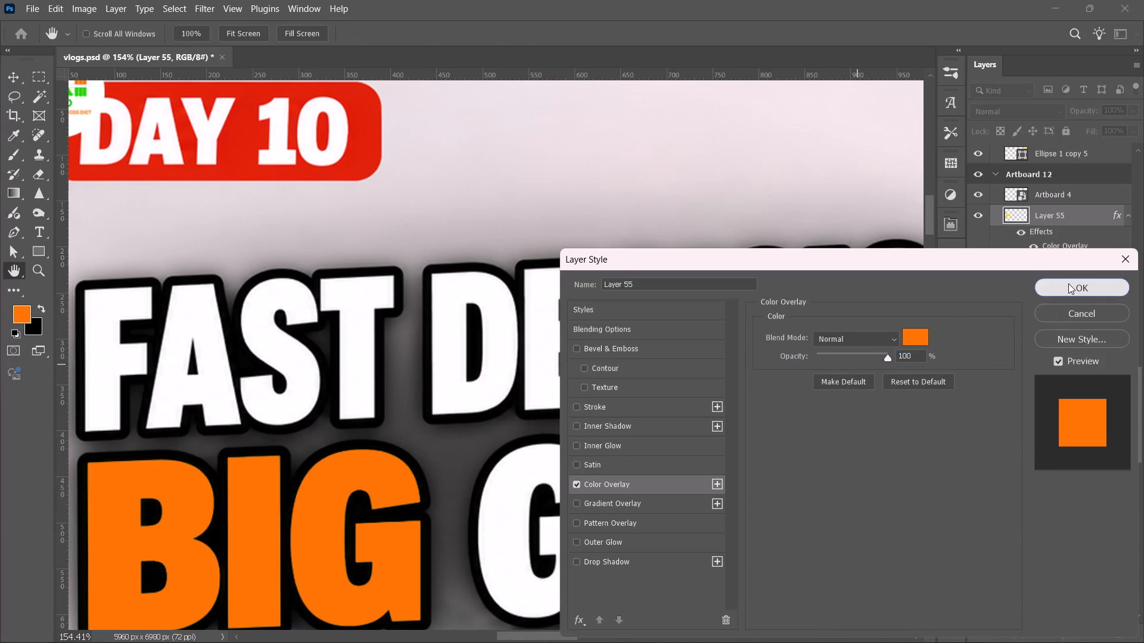
left_click(583, 218)
Delete the IWLD logo overlapping the DAY 10 label in Artboard 12.
scroll(557, 341, "down", 3, "alt")
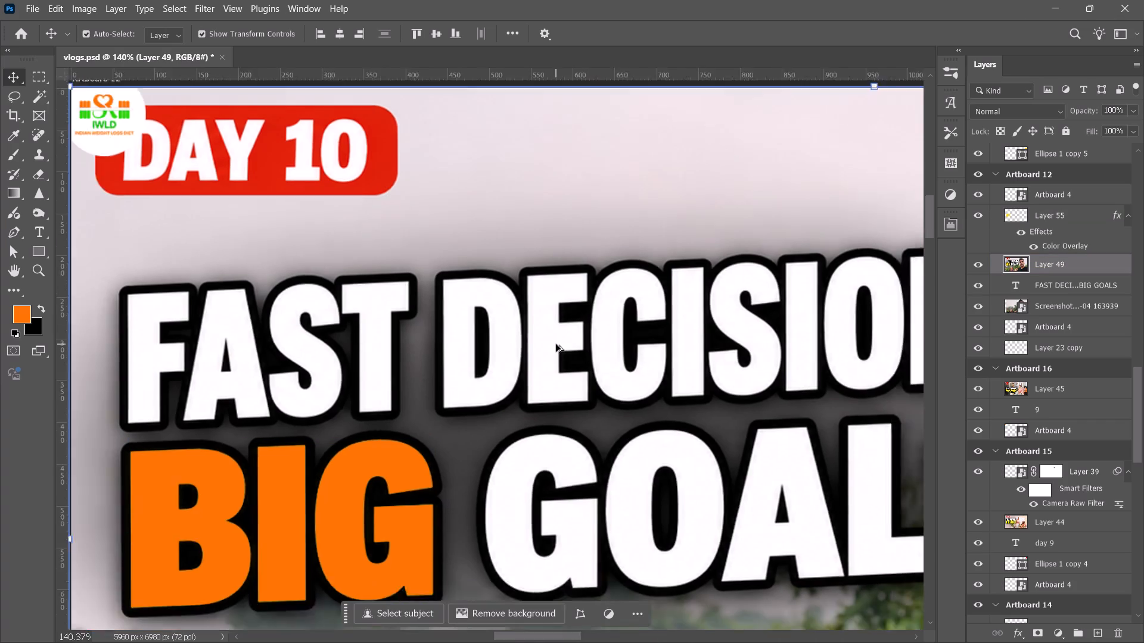
scroll(556, 344, "down", 10, "alt")
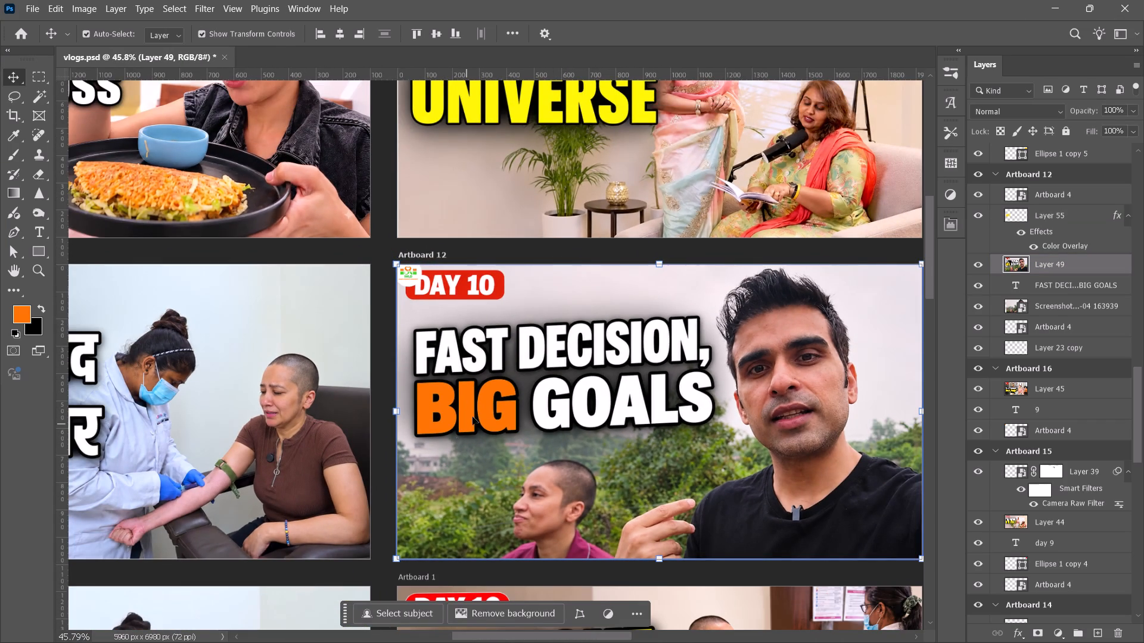
left_click(412, 284)
key("BackSpace")
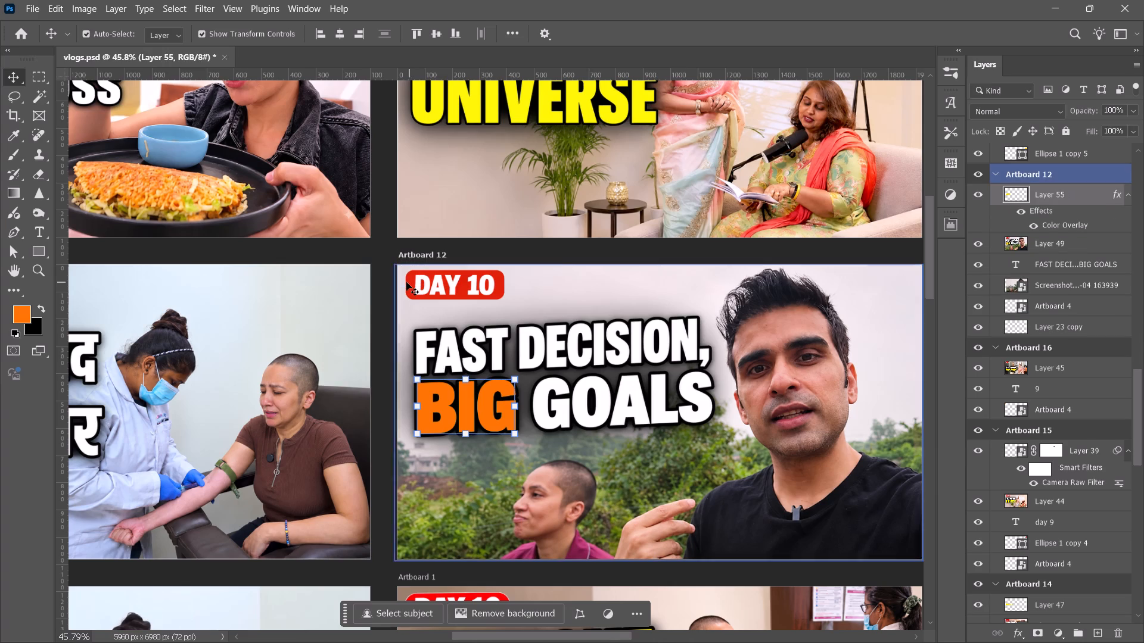
left_click(391, 256)
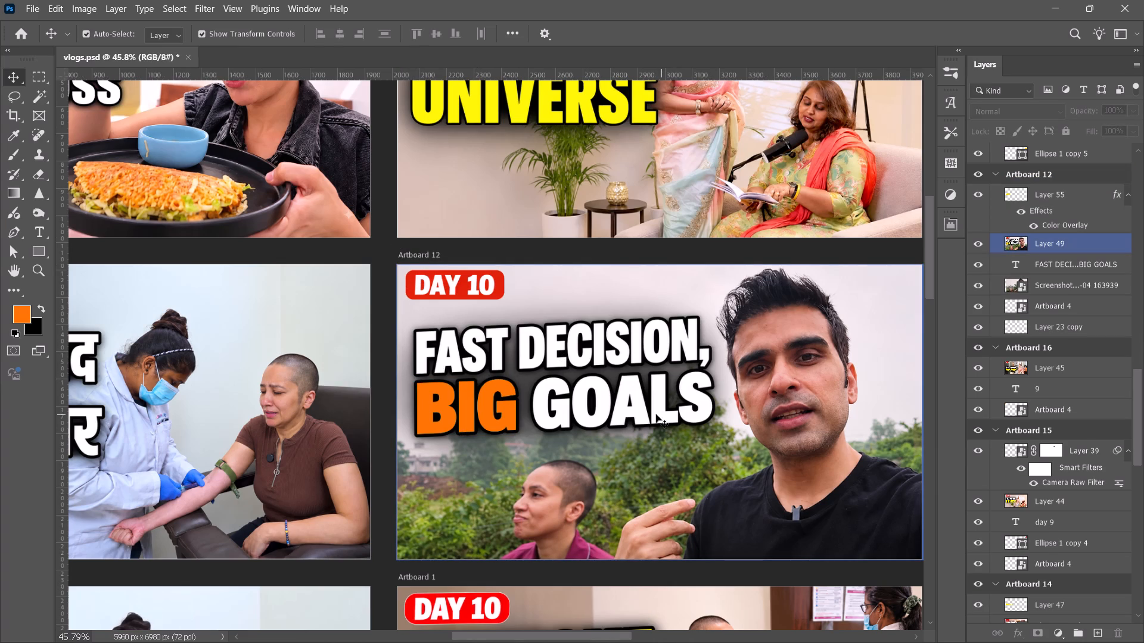
Examine the Artboard 12 thumbnail alongside the neighbouring thumbnails, and its title lettering up close.
scroll(652, 405, "up", 5)
scroll(654, 403, "down", 5)
scroll(655, 405, "down", 4, "alt")
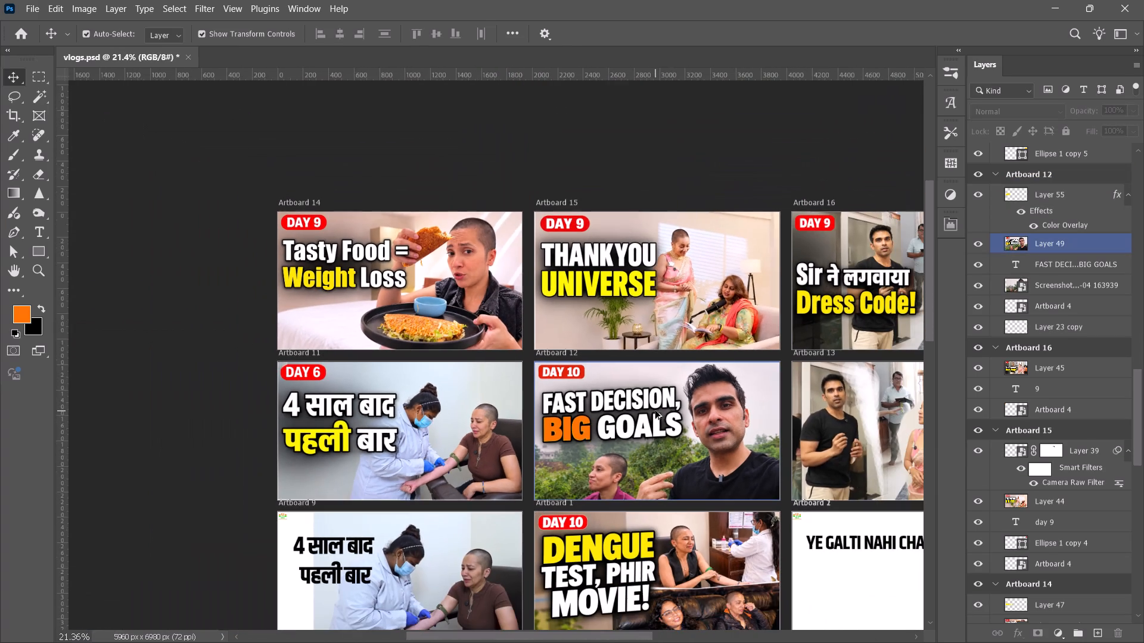
scroll(655, 416, "down", 5)
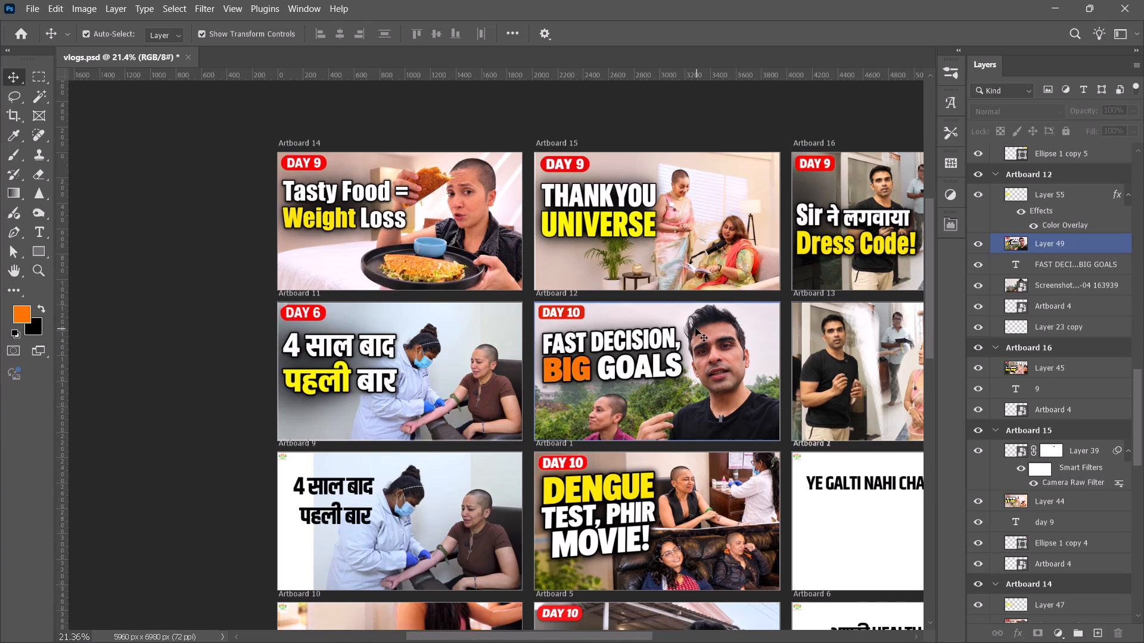
scroll(645, 339, "up", 3, "alt")
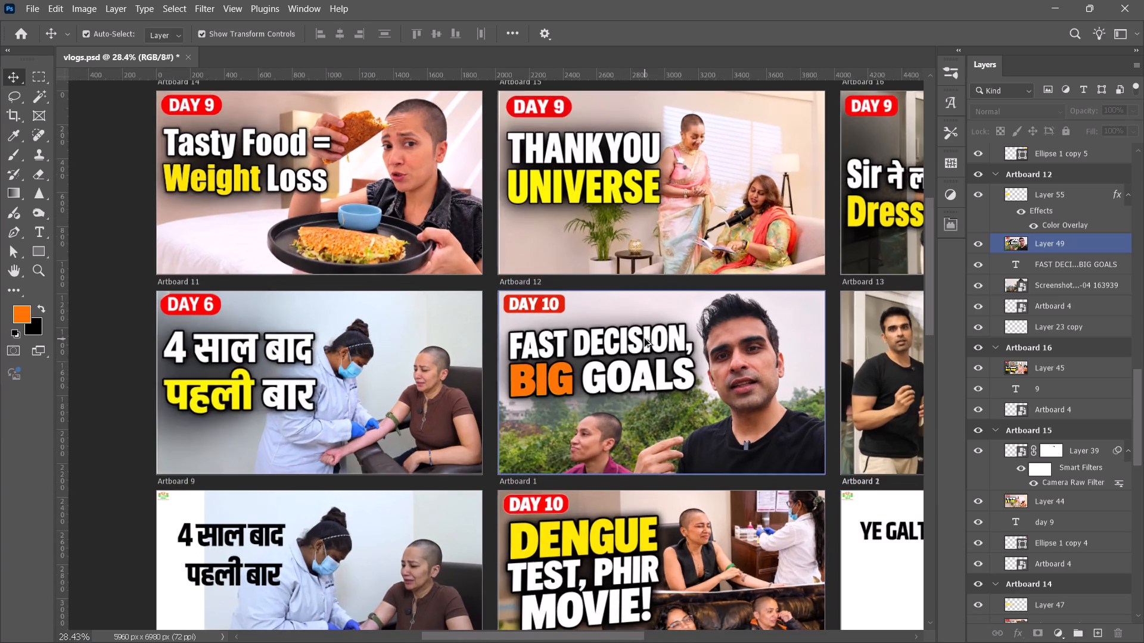
scroll(645, 339, "up", 9, "alt")
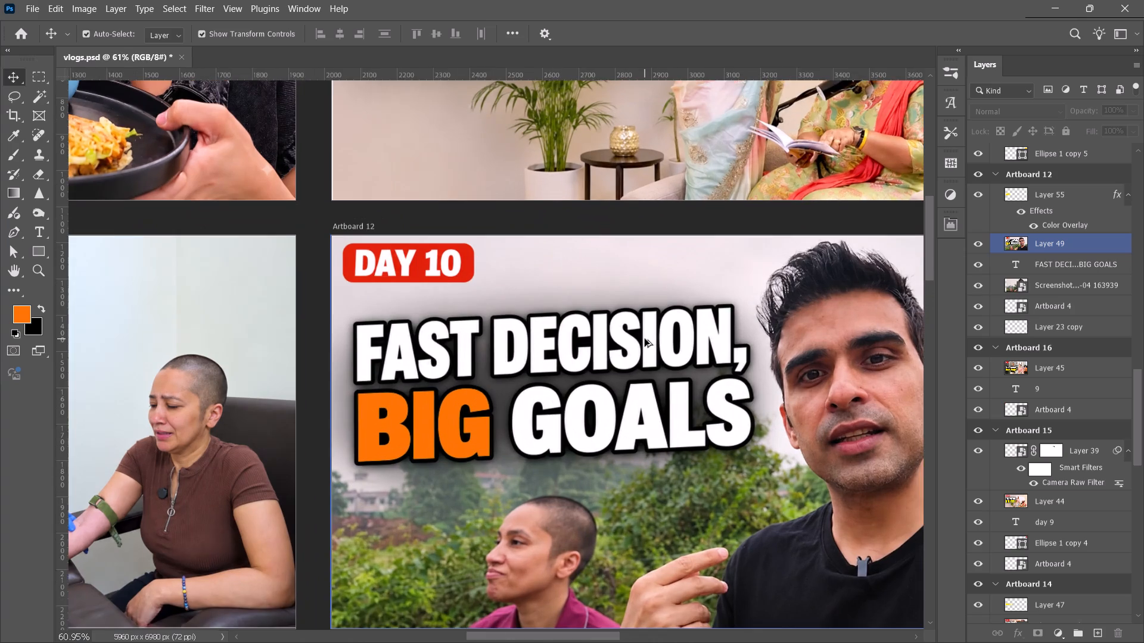
scroll(645, 339, "up", 3, "alt")
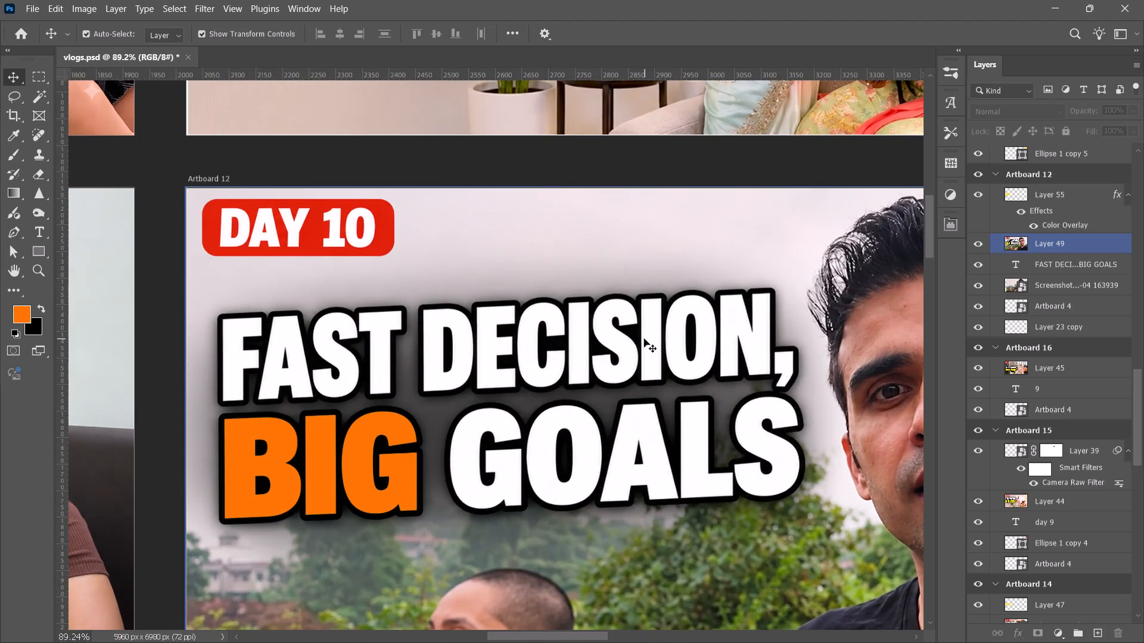
Select the white letters O, G, A, L and S of GOALS on Layer 49 with the Magic Wand and copy them to a new layer.
left_click(651, 445)
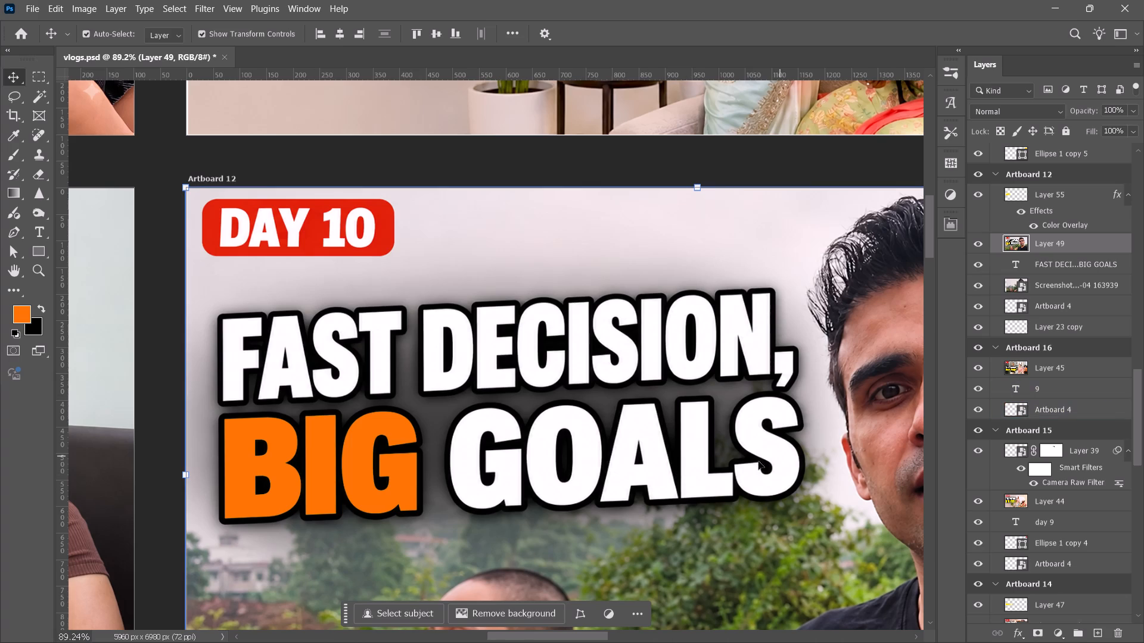
left_click(641, 445)
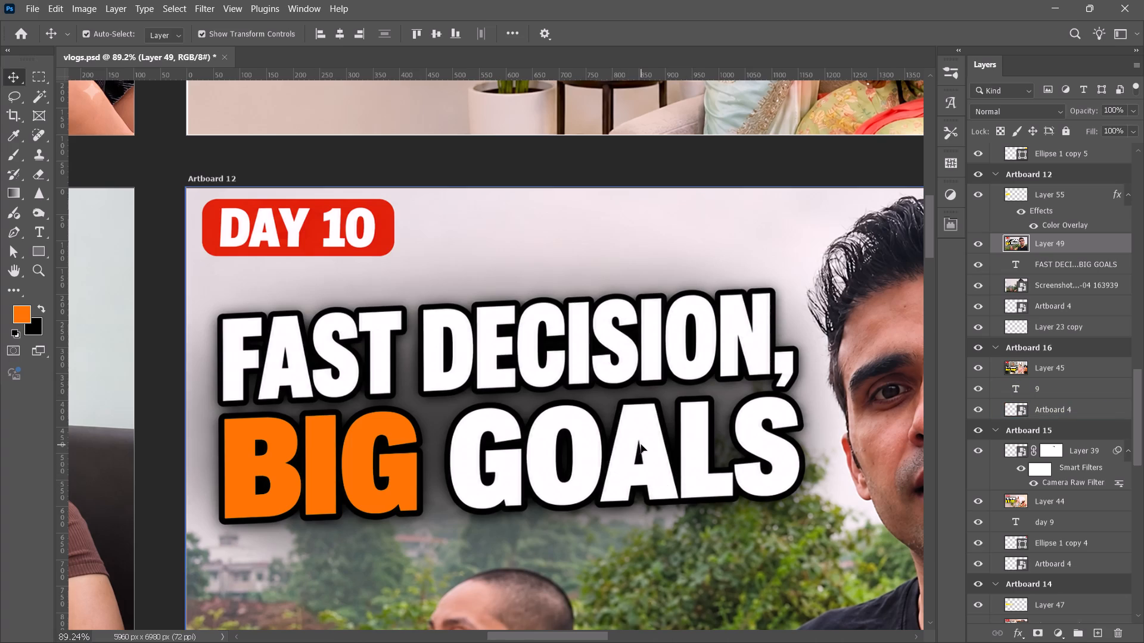
left_click(35, 103)
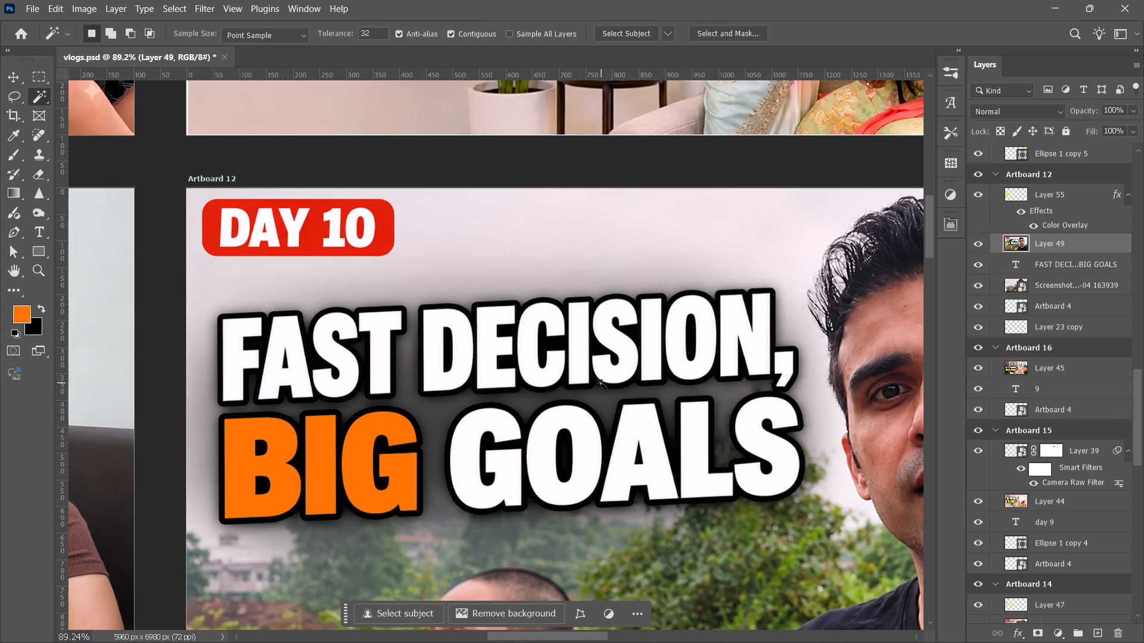
left_click(576, 424)
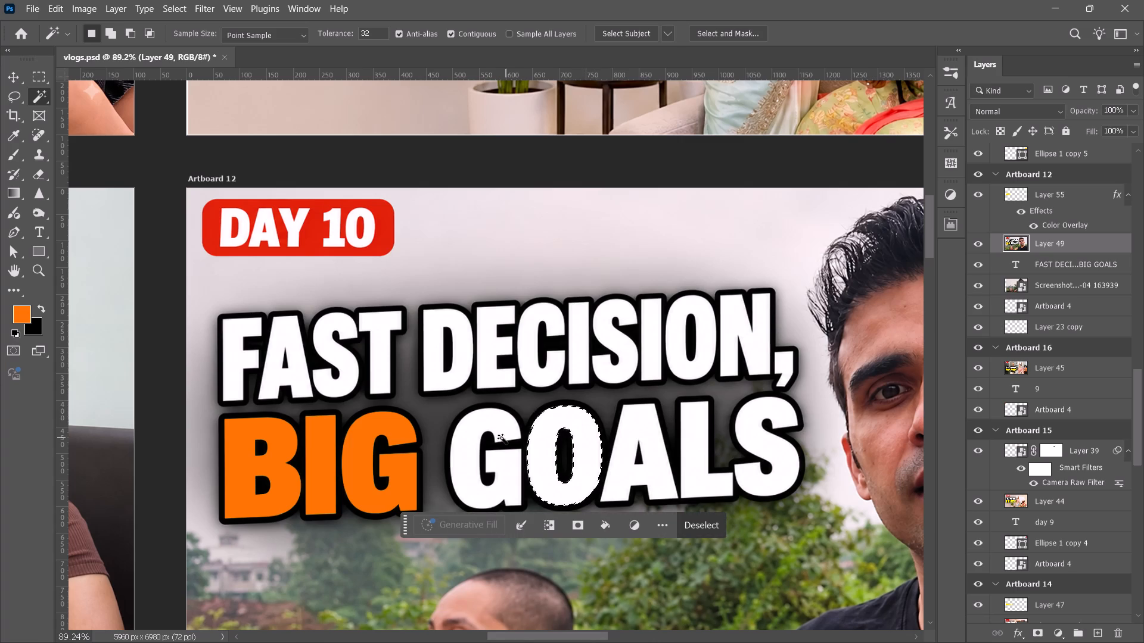
left_click(486, 414, "shift")
left_click(635, 430, "shift")
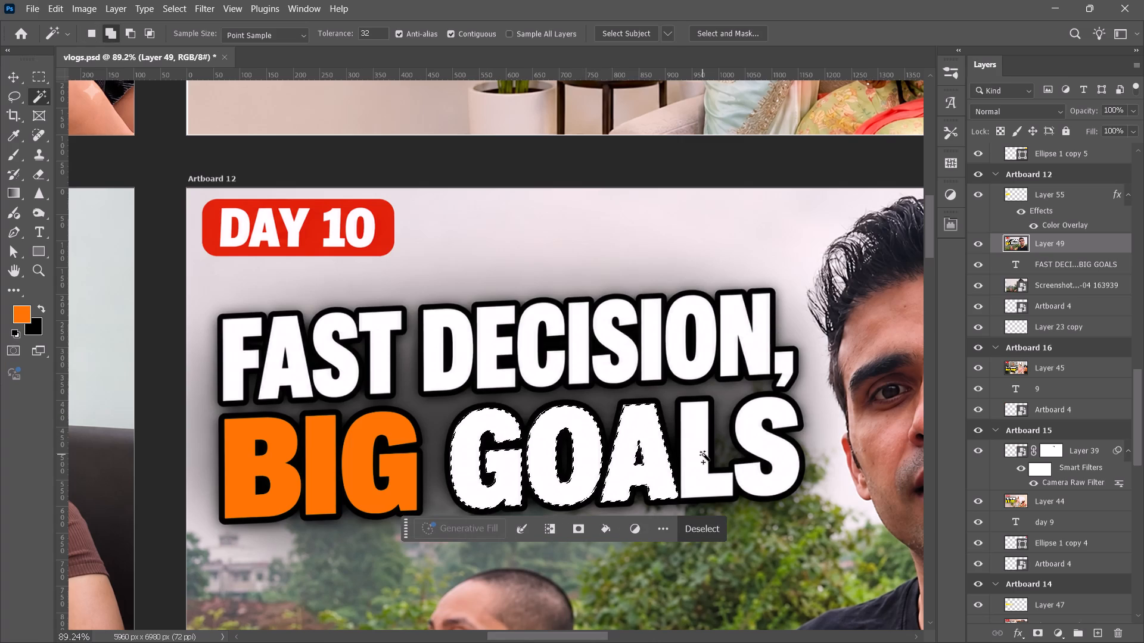
left_click(697, 454, "shift")
left_click(759, 441, "shift")
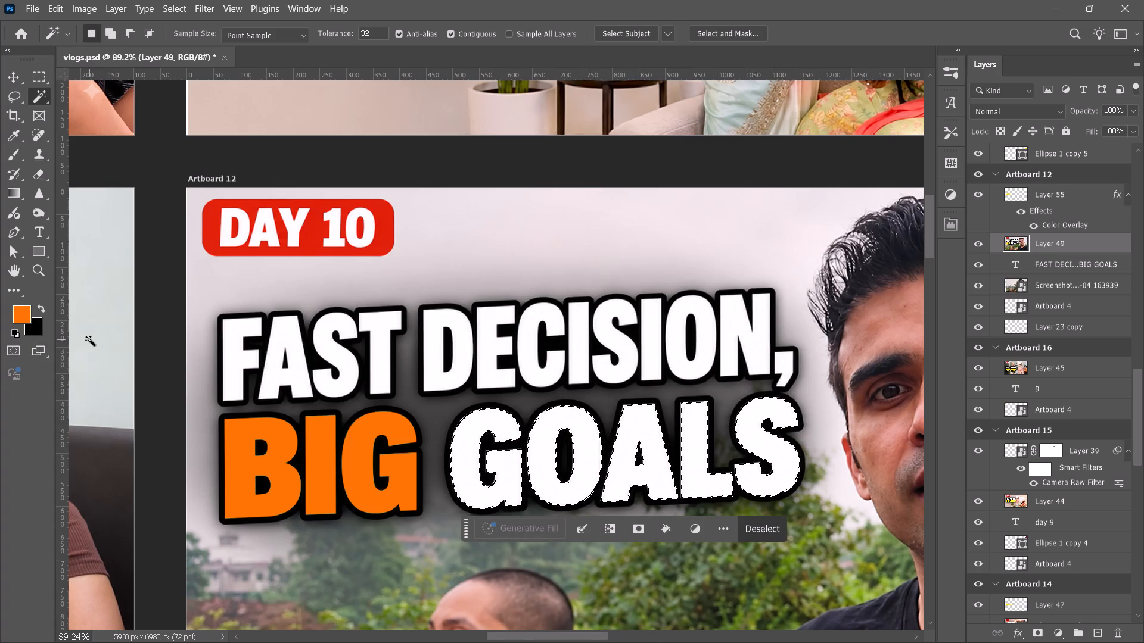
key("ctrl+j")
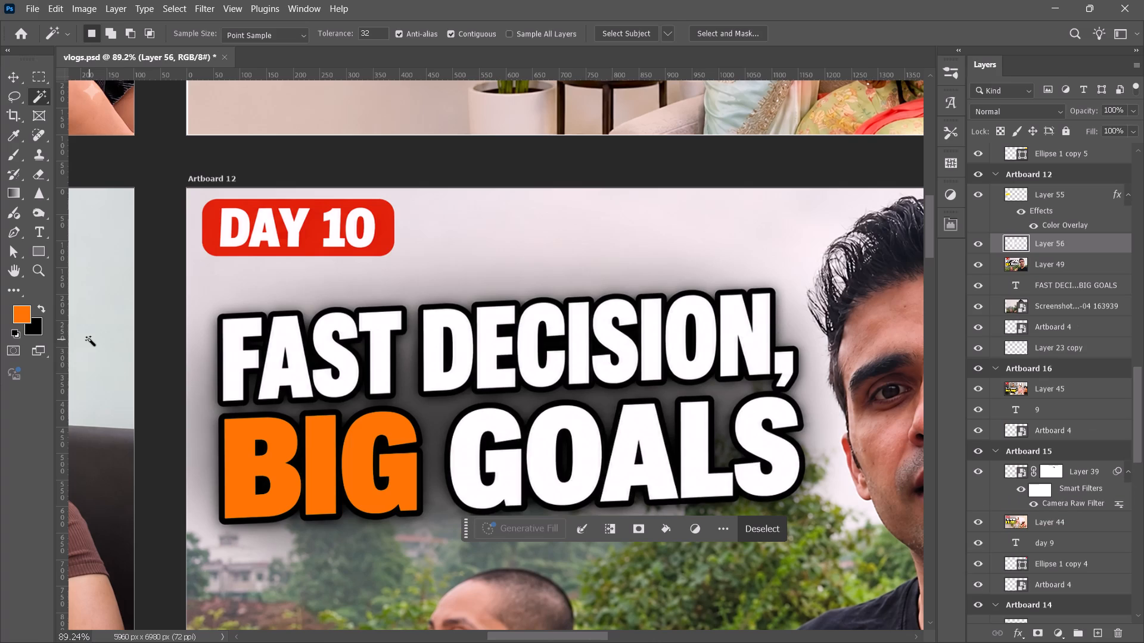
left_click(10, 76)
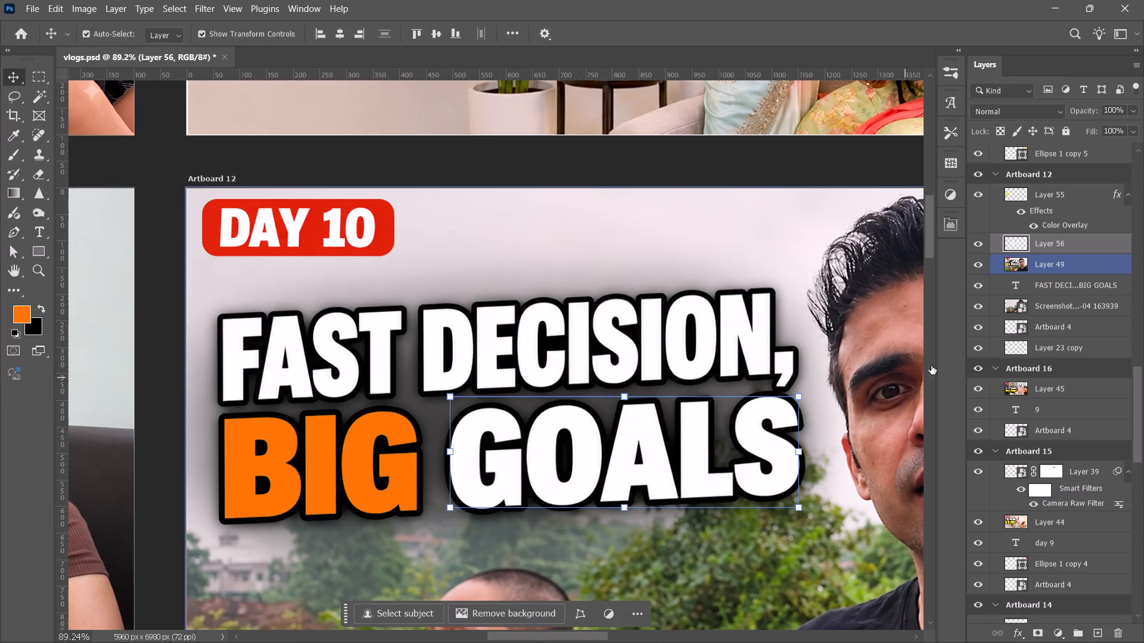
Bring Artboard 12's IWLD logo layer above the GOALS letters layer and sample the logo's green #27d501 as the foreground colour.
left_click_drag(1062, 327, 1065, 316)
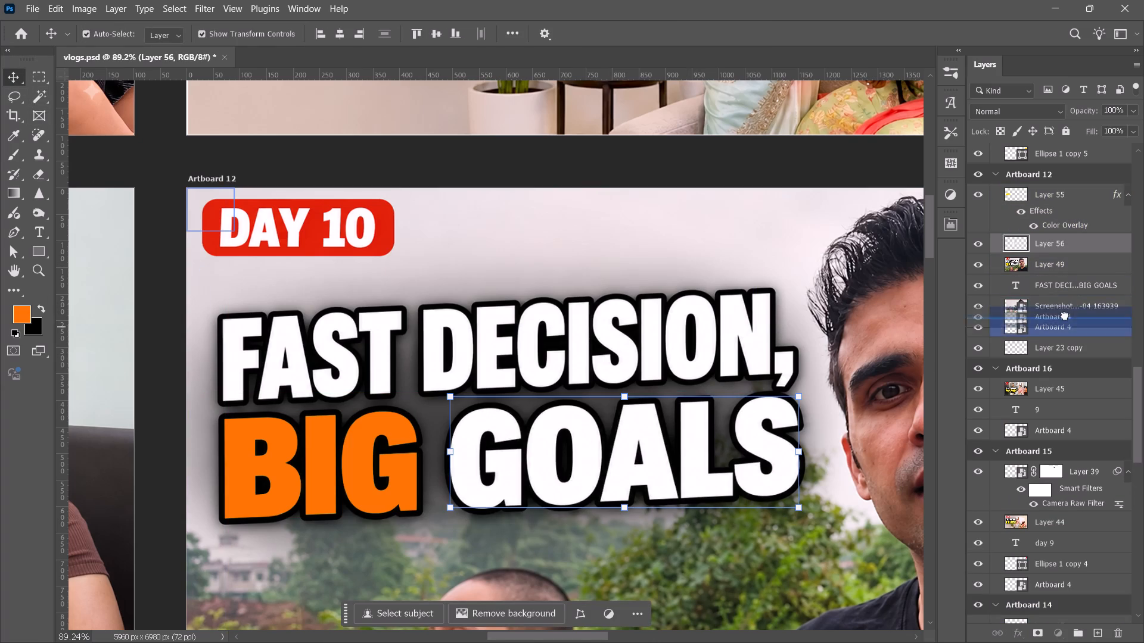
left_click_drag(1065, 316, 1064, 218)
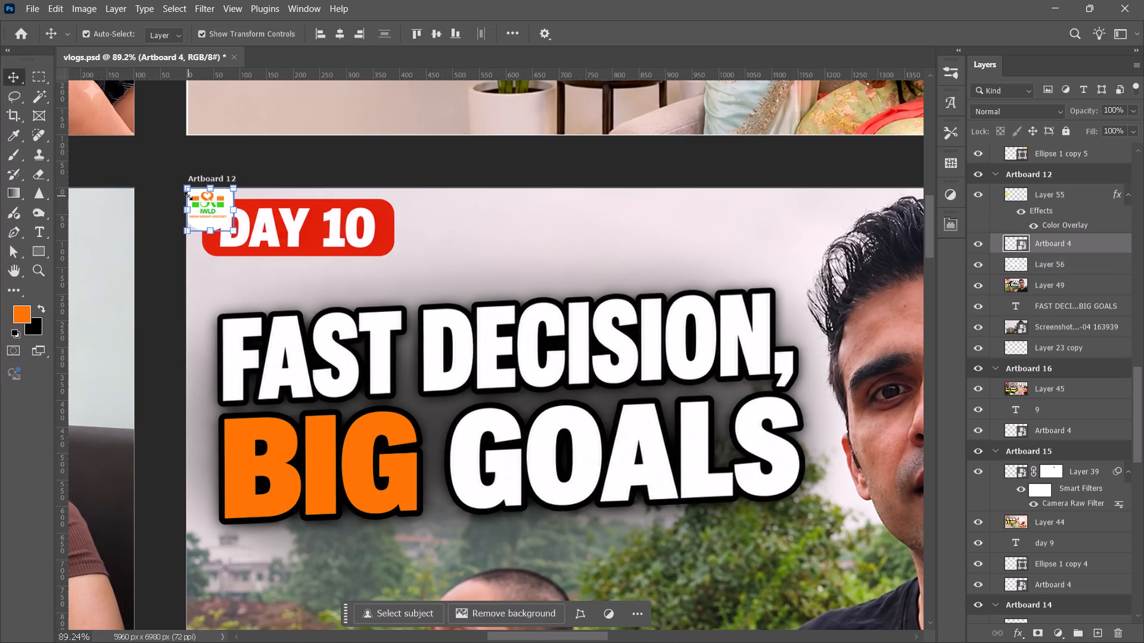
left_click(386, 168)
scroll(198, 229, "up", 2, "alt")
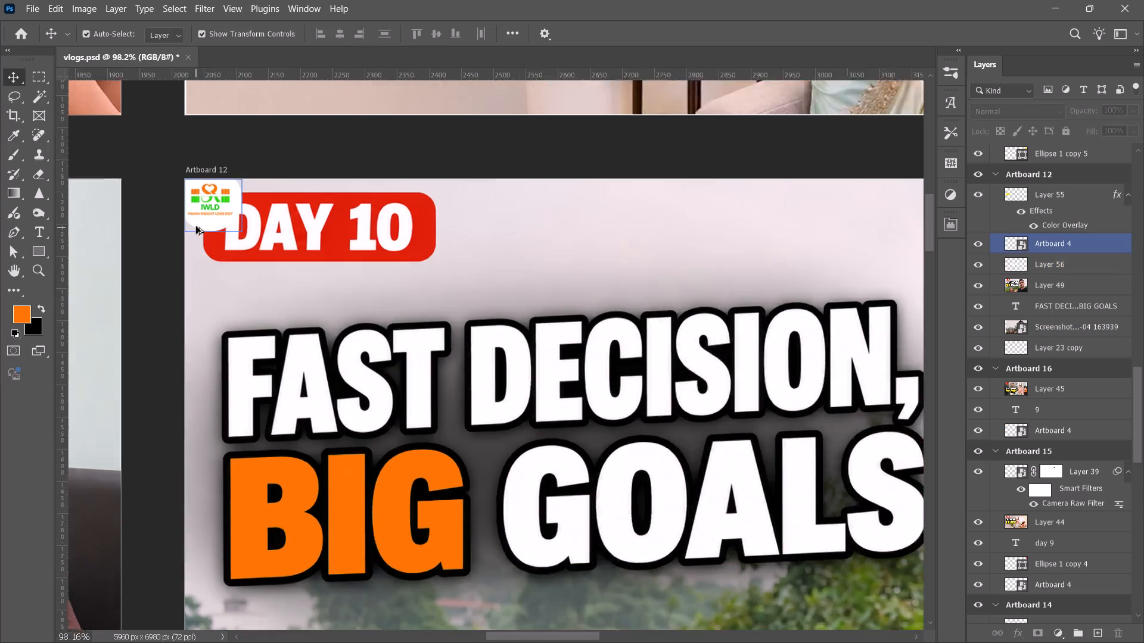
scroll(196, 226, "up", 12, "alt")
left_click(23, 320)
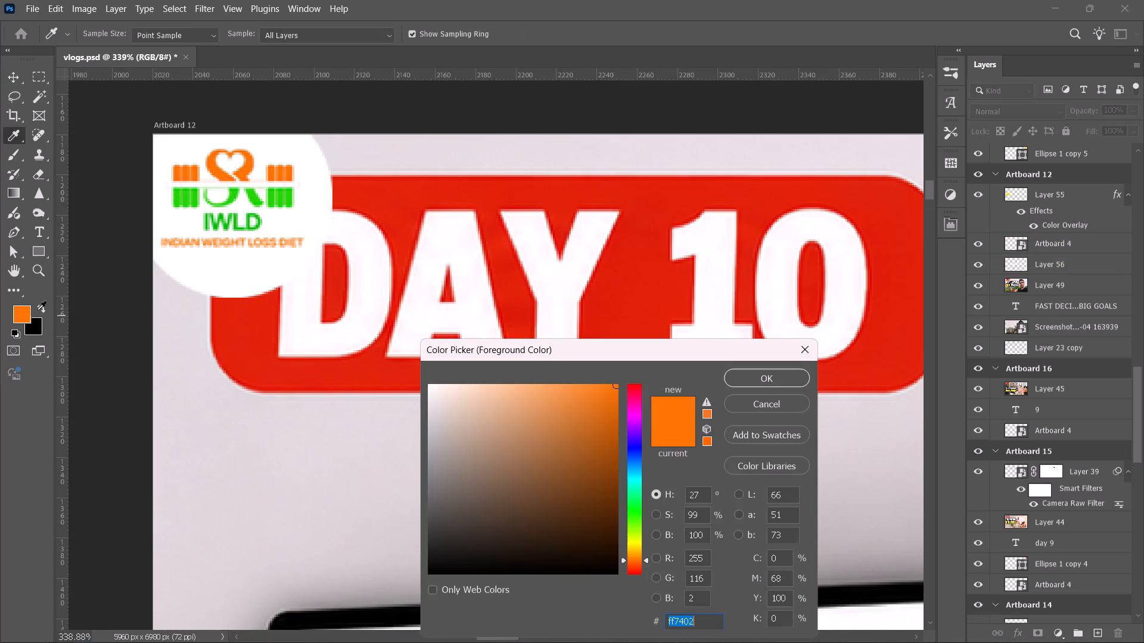
left_click(253, 198)
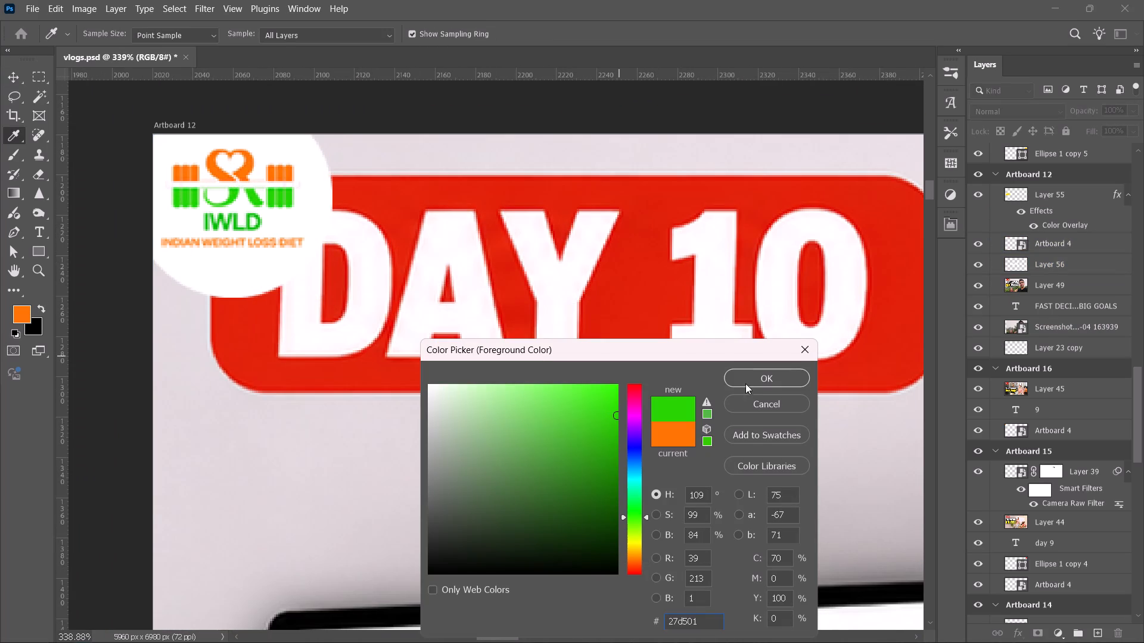
left_click(754, 376)
Move the IWLD logo layer directly below Layer 49 in Artboard 12.
scroll(657, 395, "down", 9, "alt")
left_click(501, 324)
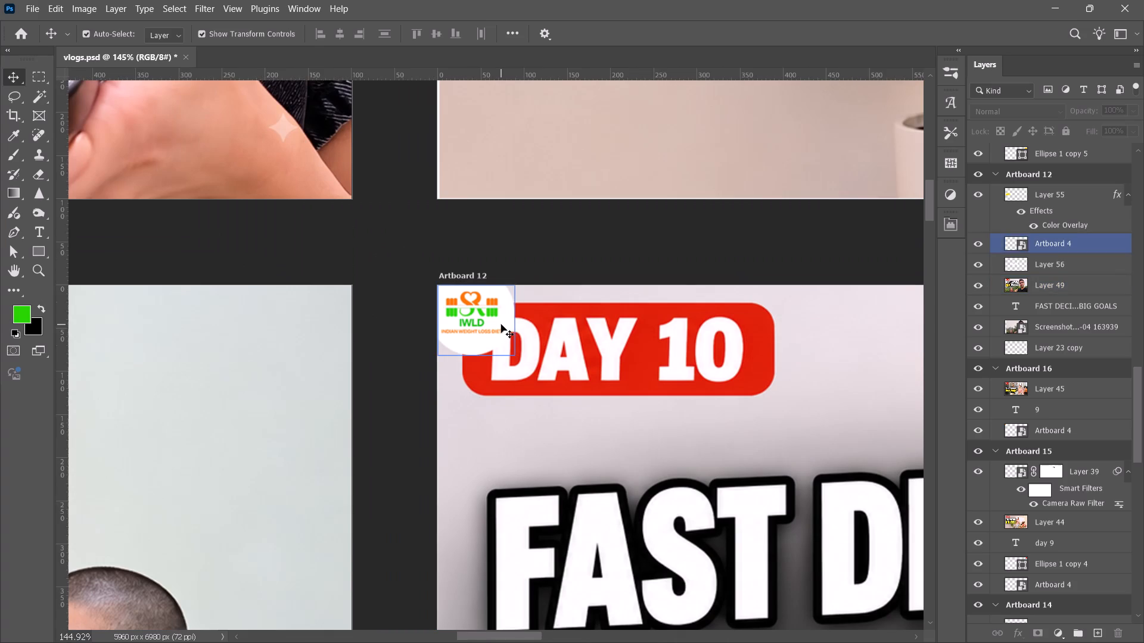
left_click_drag(1066, 244, 1067, 293)
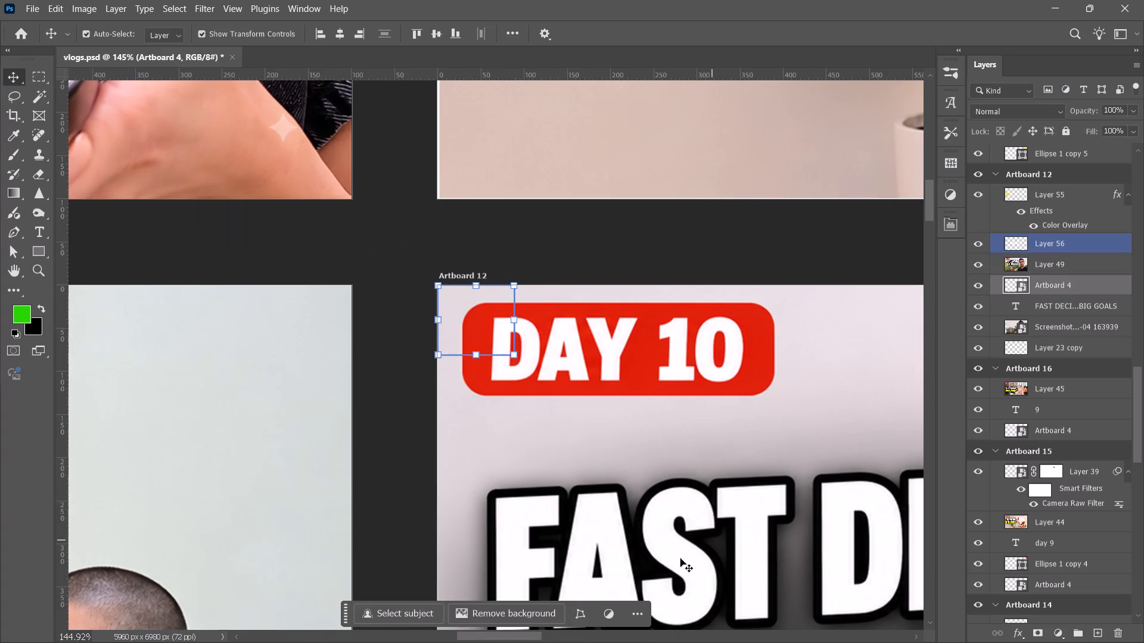
Apply a Color Overlay to the copied GOALS letters layer, using the green foreground colour #27d501 at 100% opacity.
left_click_drag(529, 633, 582, 623)
scroll(511, 437, "down", 9)
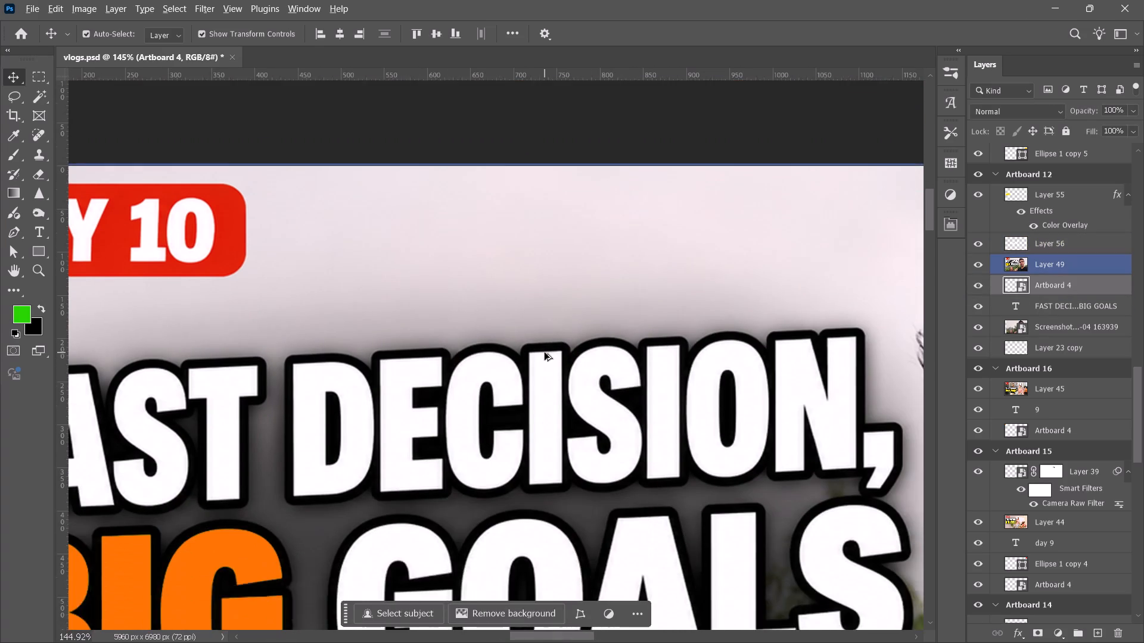
scroll(545, 352, "down", 5)
scroll(558, 450, "down", 3)
left_click(590, 460)
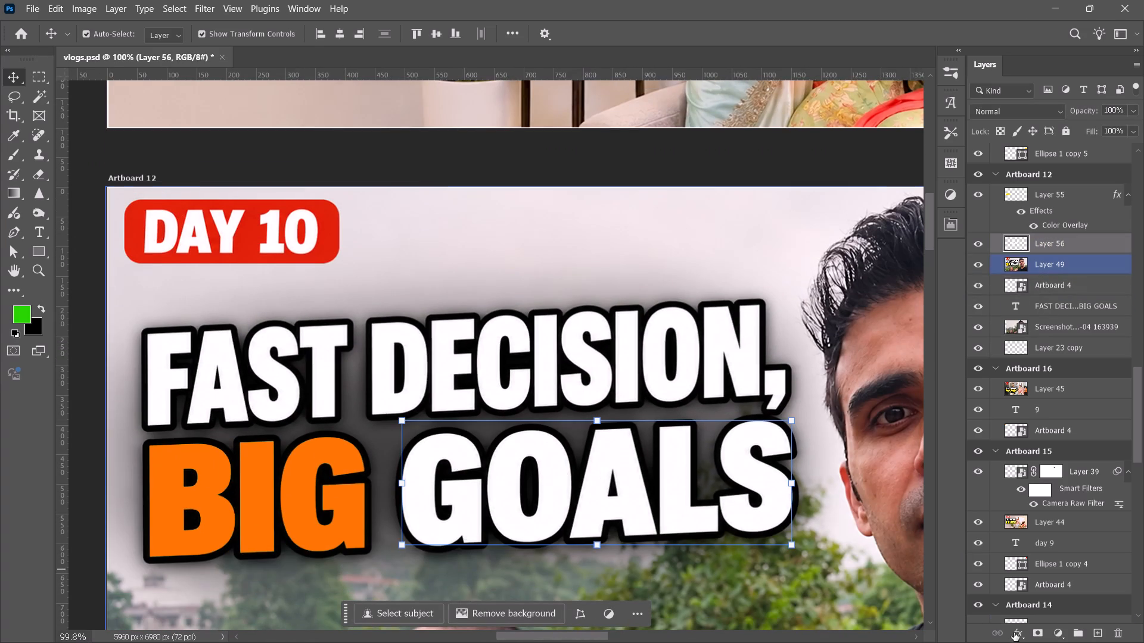
left_click(1014, 632)
left_click(1029, 575)
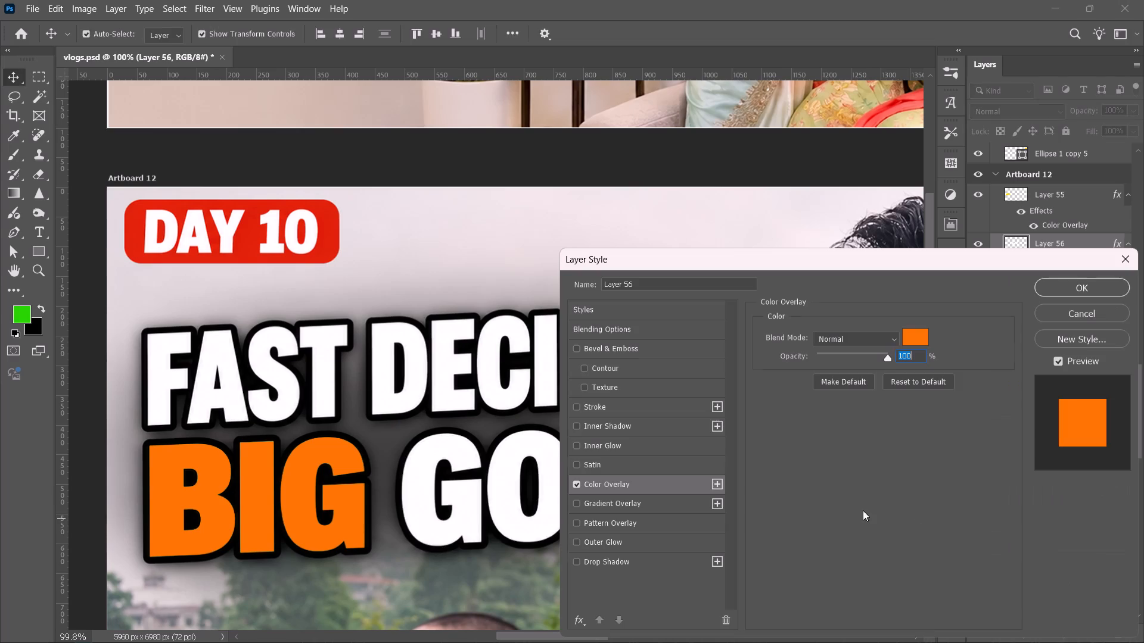
left_click(909, 336)
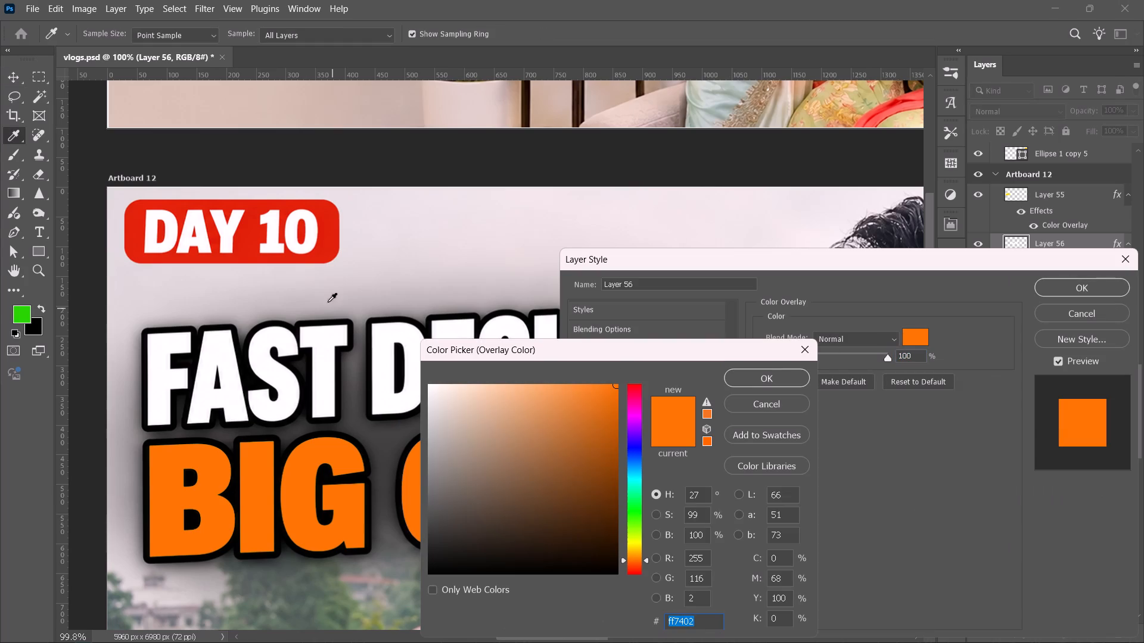
left_click(23, 310)
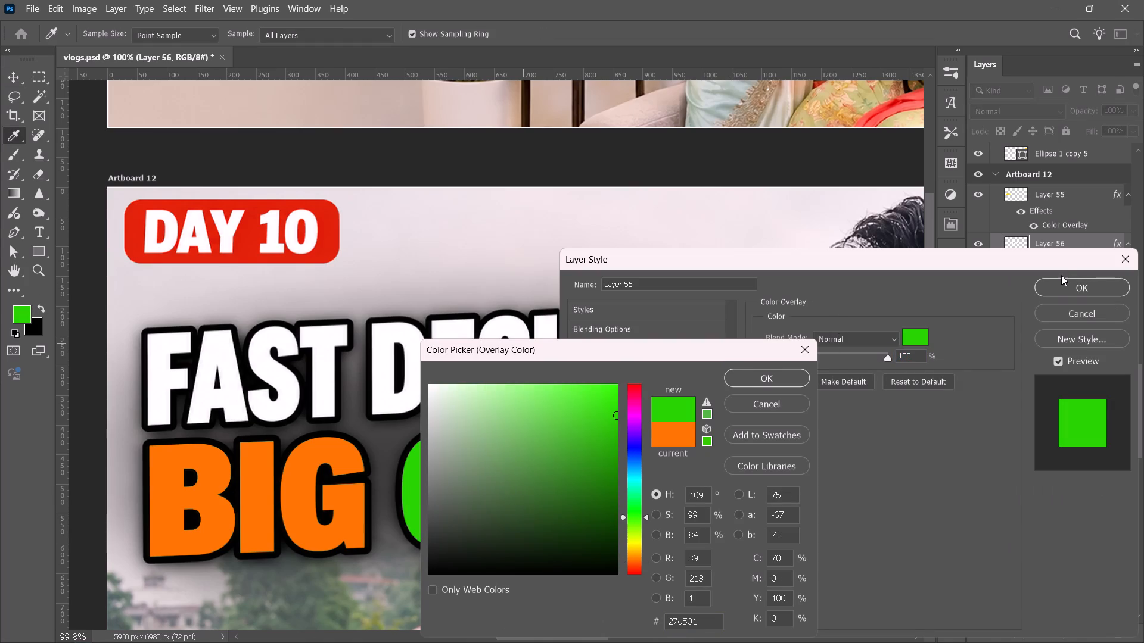
left_click(1065, 283)
left_click(764, 374)
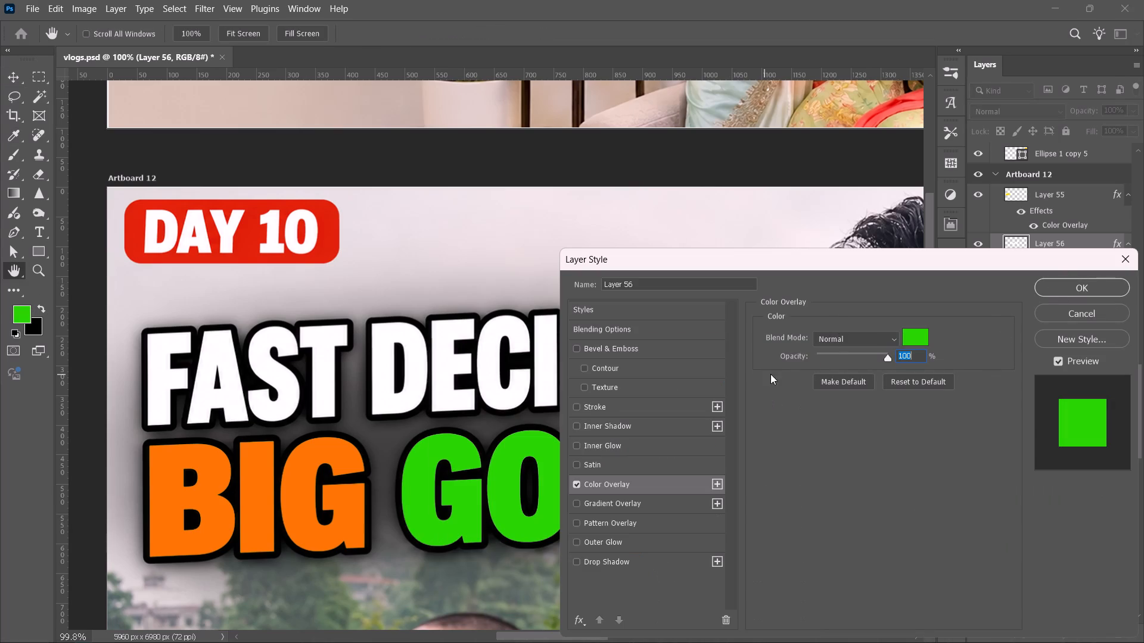
left_click(1082, 287)
left_click(690, 163)
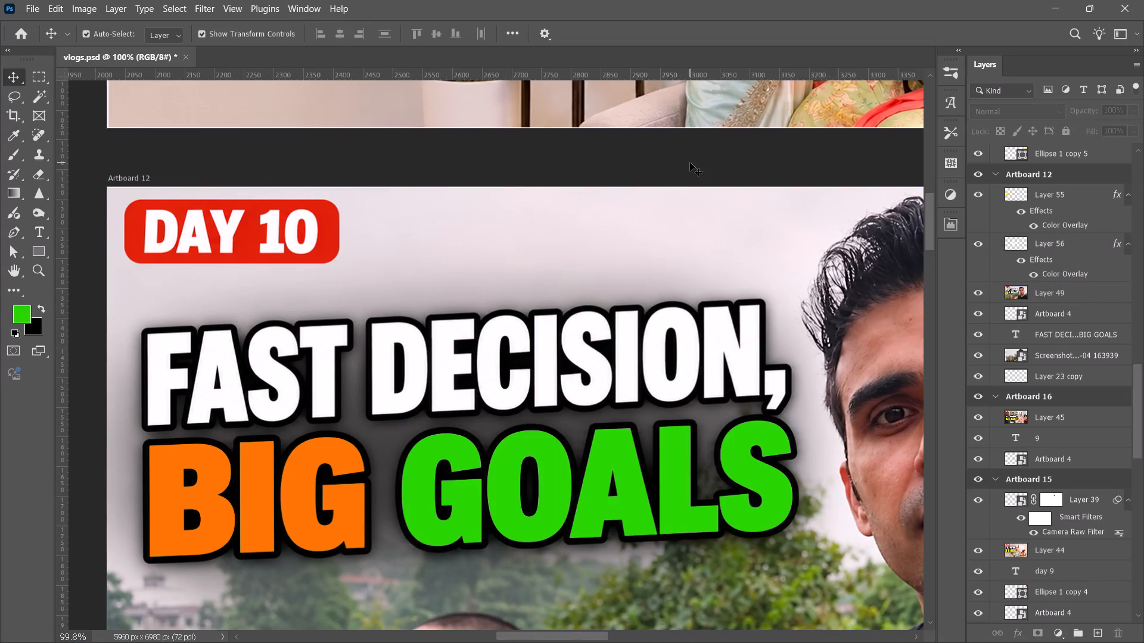
Select the red background of the DAY 10 label on Layer 49 with the Magic Wand and copy it to a new layer.
scroll(596, 251, "down", 13, "alt")
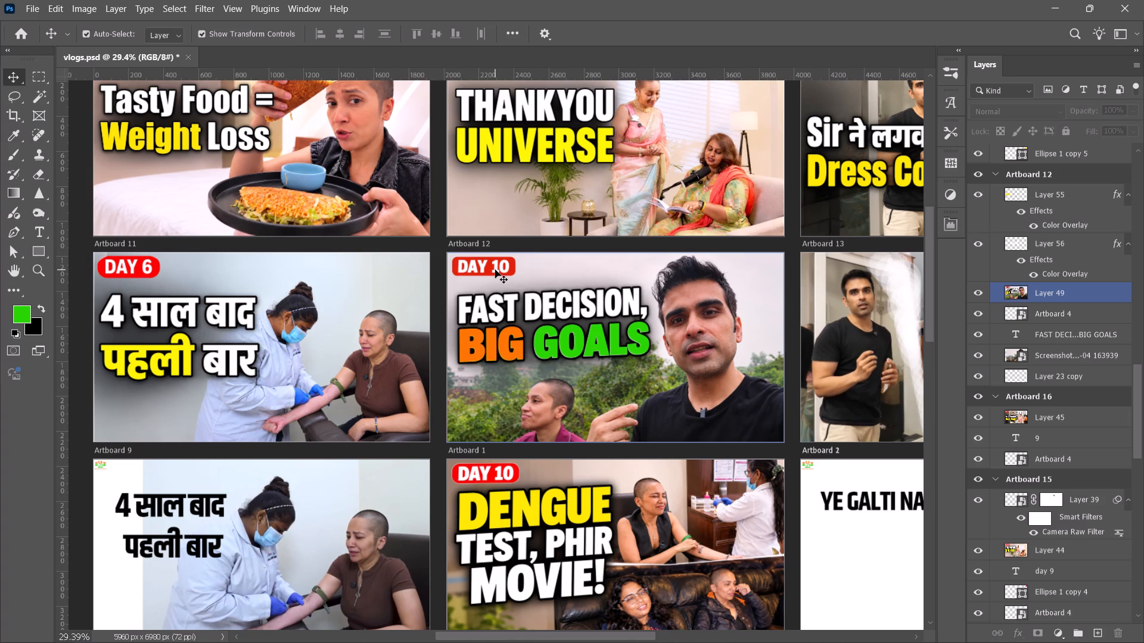
scroll(505, 254, "up", 16, "alt")
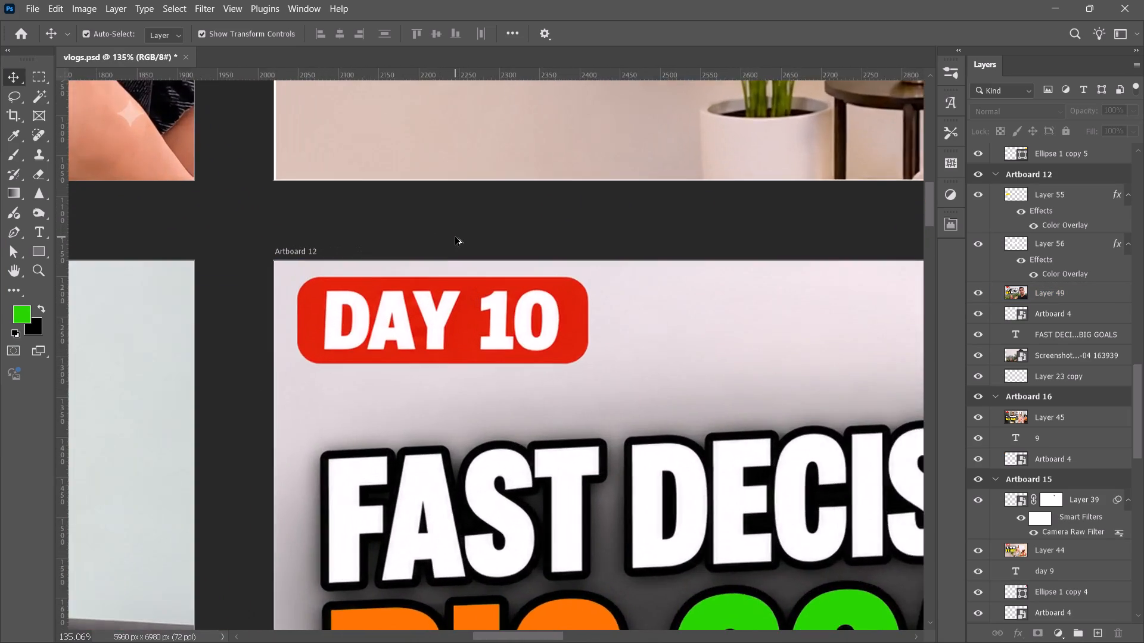
scroll(455, 237, "up", 6, "alt")
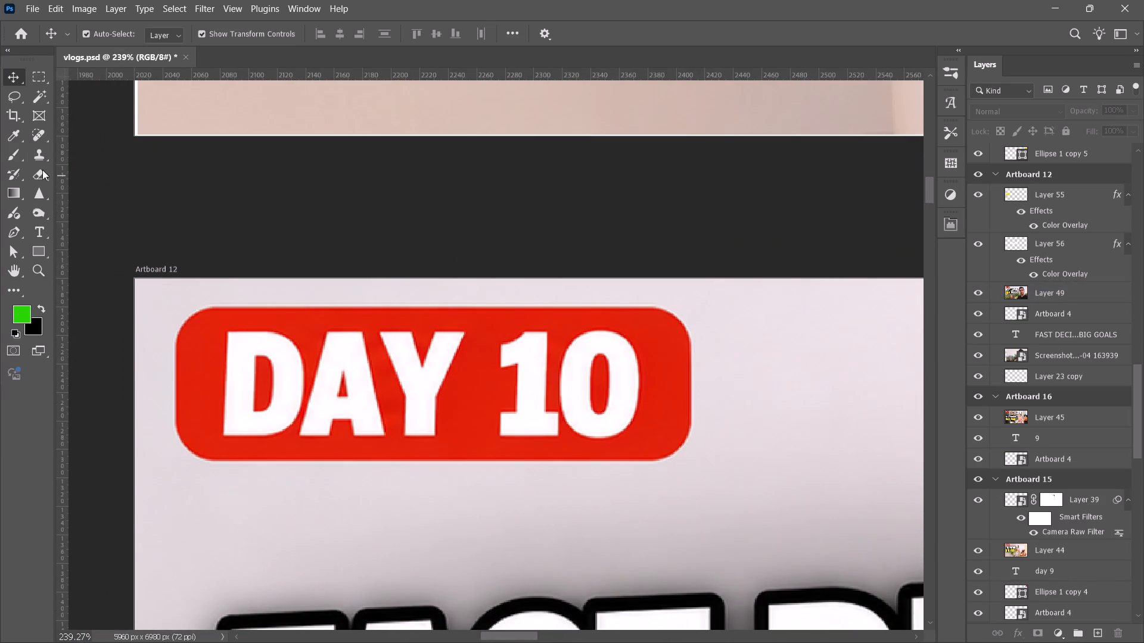
left_click(42, 96)
left_click(453, 420)
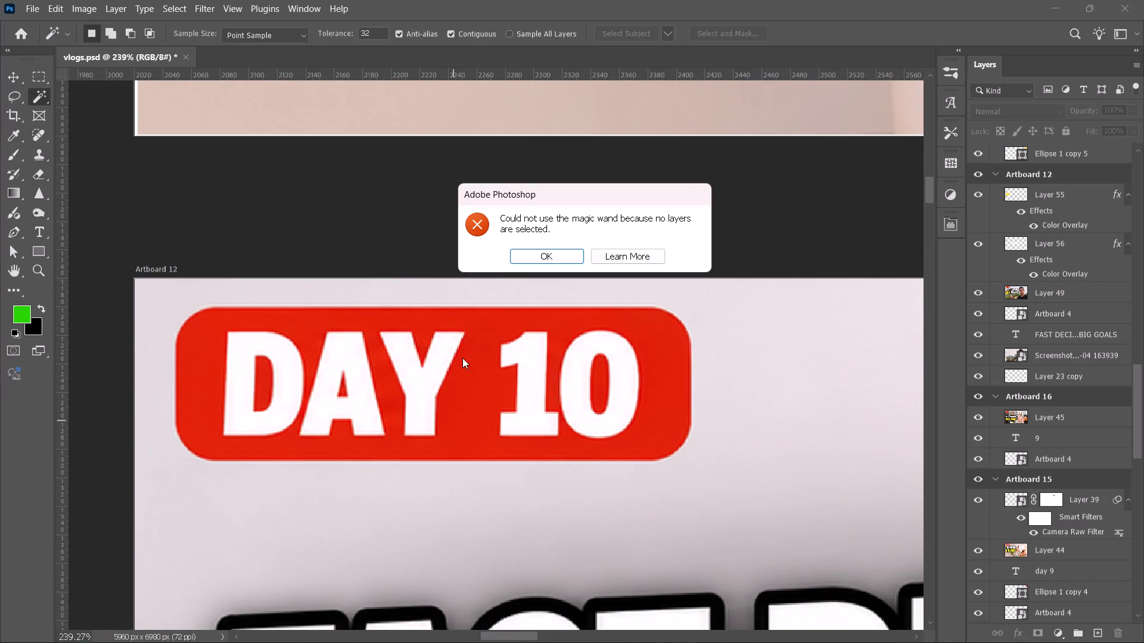
left_click(526, 249)
left_click(12, 74)
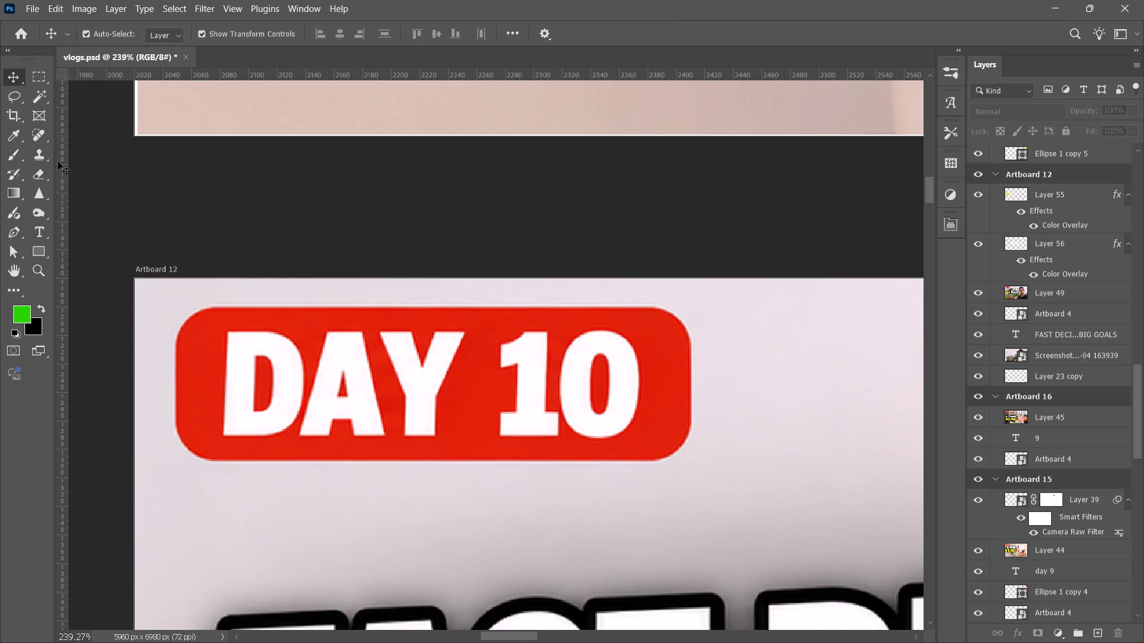
left_click(437, 395)
left_click(33, 97)
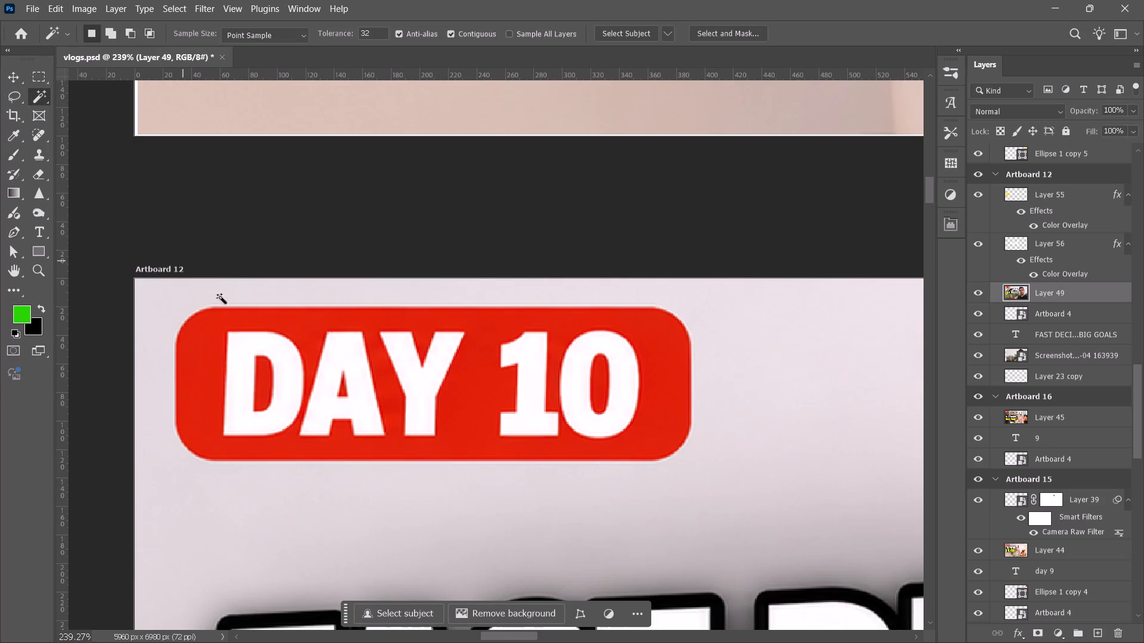
left_click(459, 441)
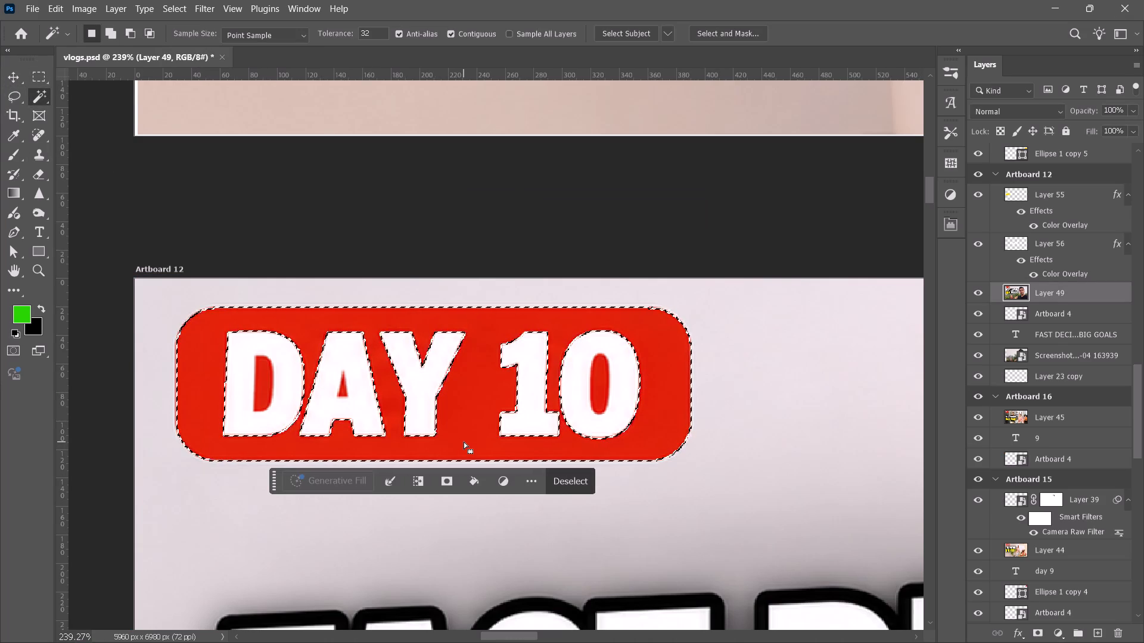
key("ctrl+j")
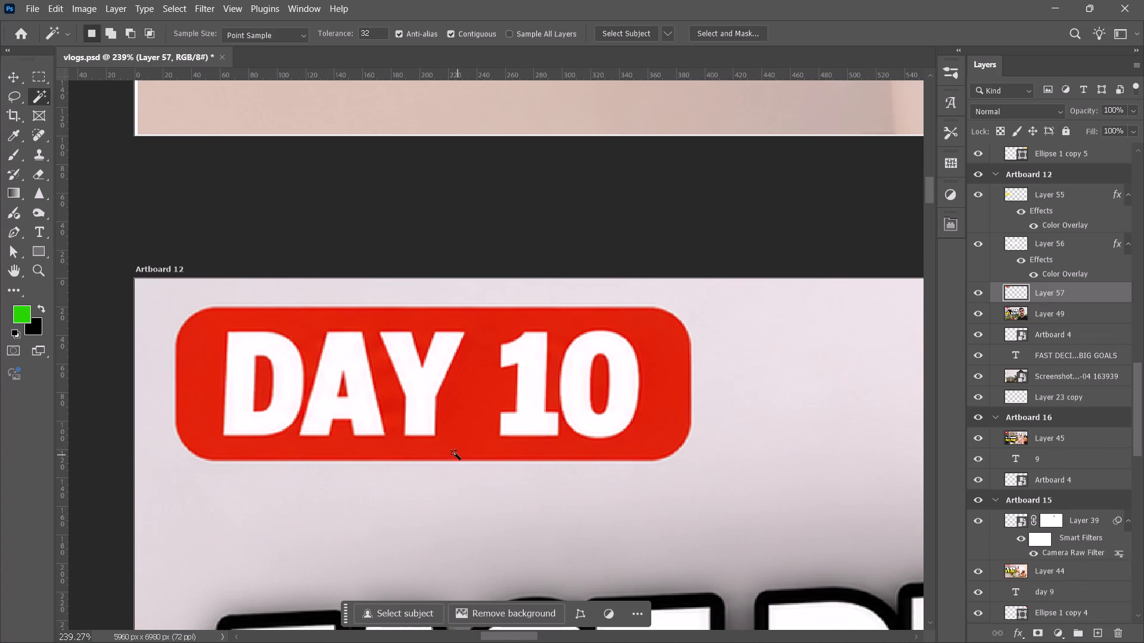
left_click(3, 80)
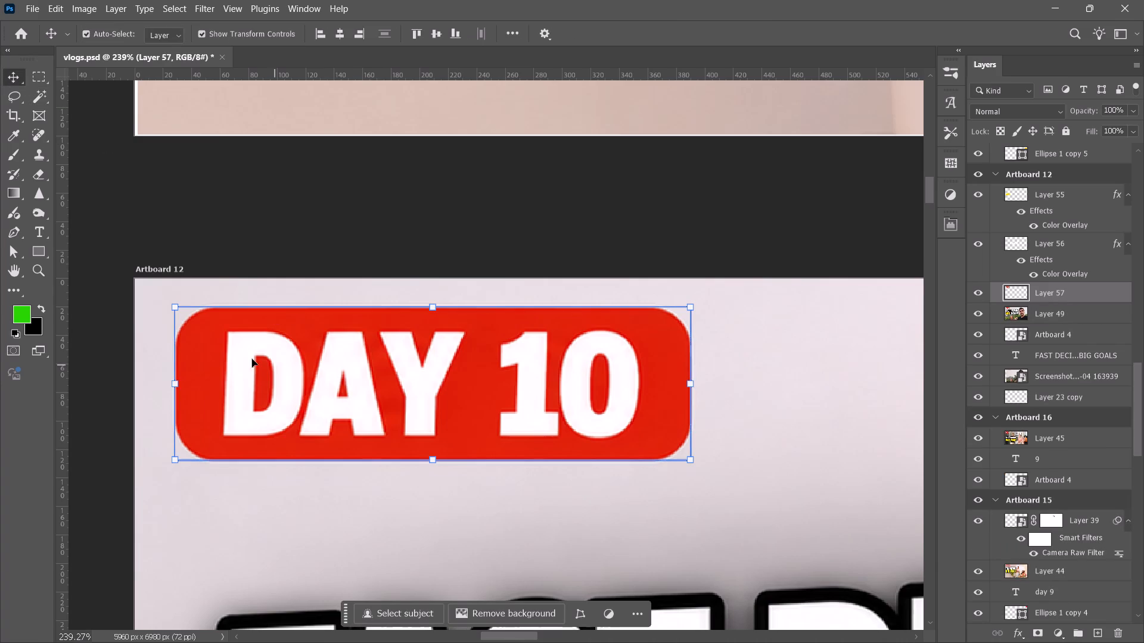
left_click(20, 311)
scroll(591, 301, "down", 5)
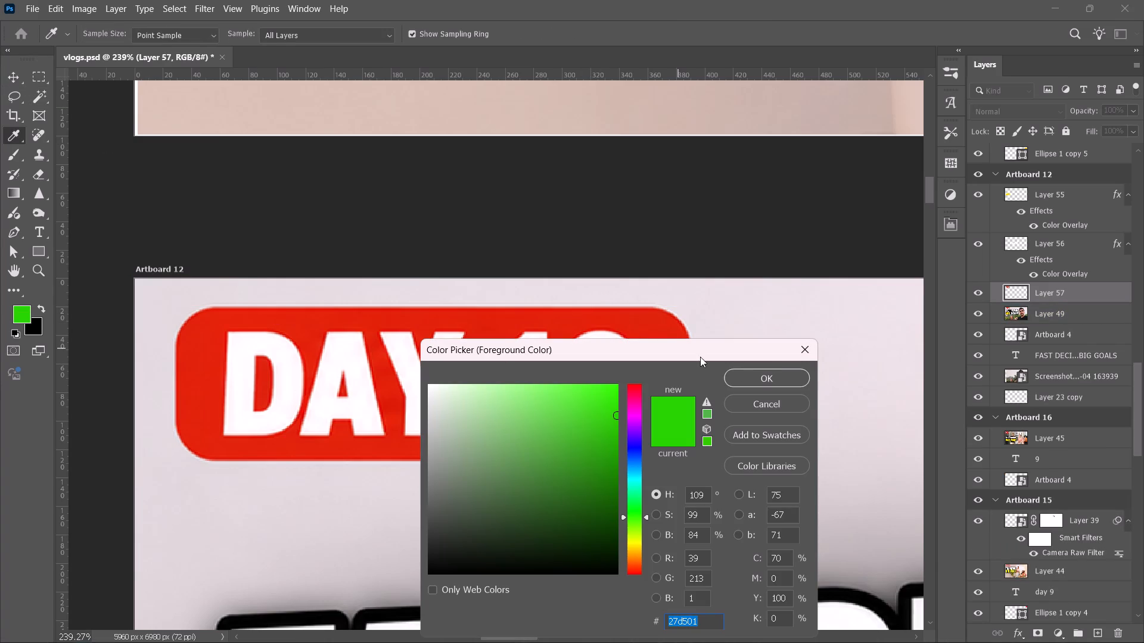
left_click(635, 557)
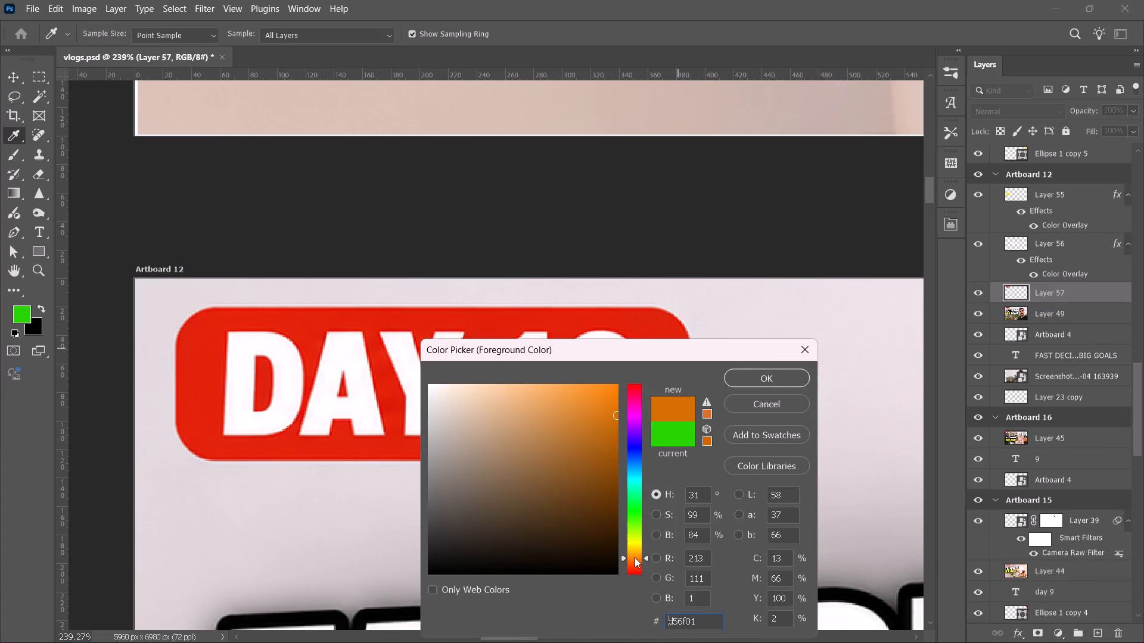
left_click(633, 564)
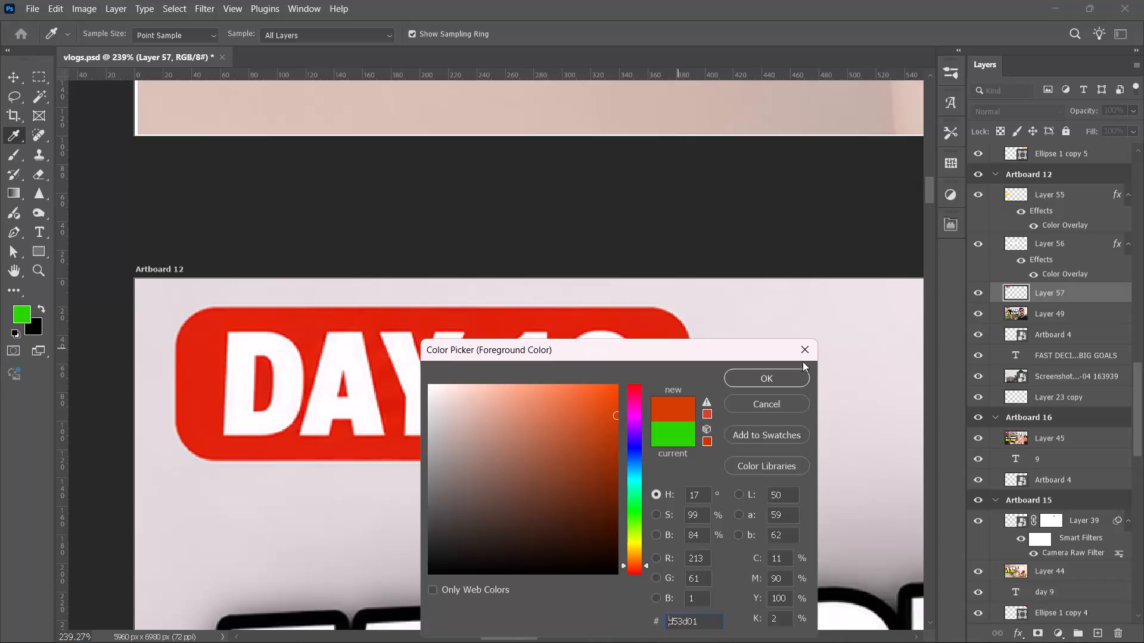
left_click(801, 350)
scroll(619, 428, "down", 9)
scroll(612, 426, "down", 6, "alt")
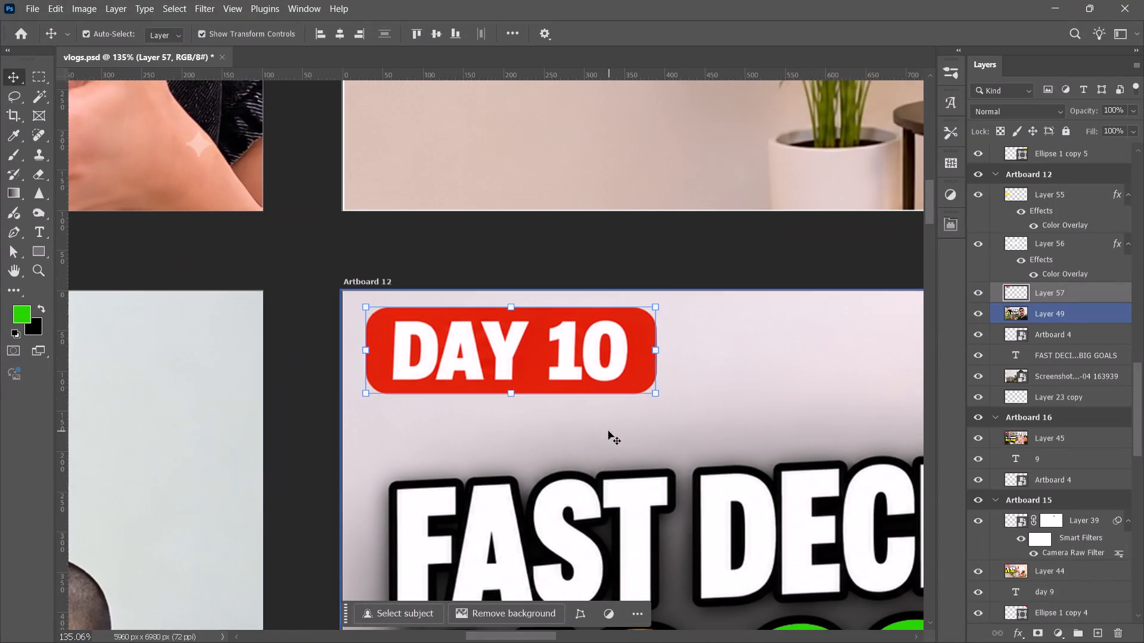
Set the foreground colour to the orange #ff7402 sampled from the BIG letters in Artboard 12.
scroll(608, 431, "down", 6, "alt")
left_click(29, 310)
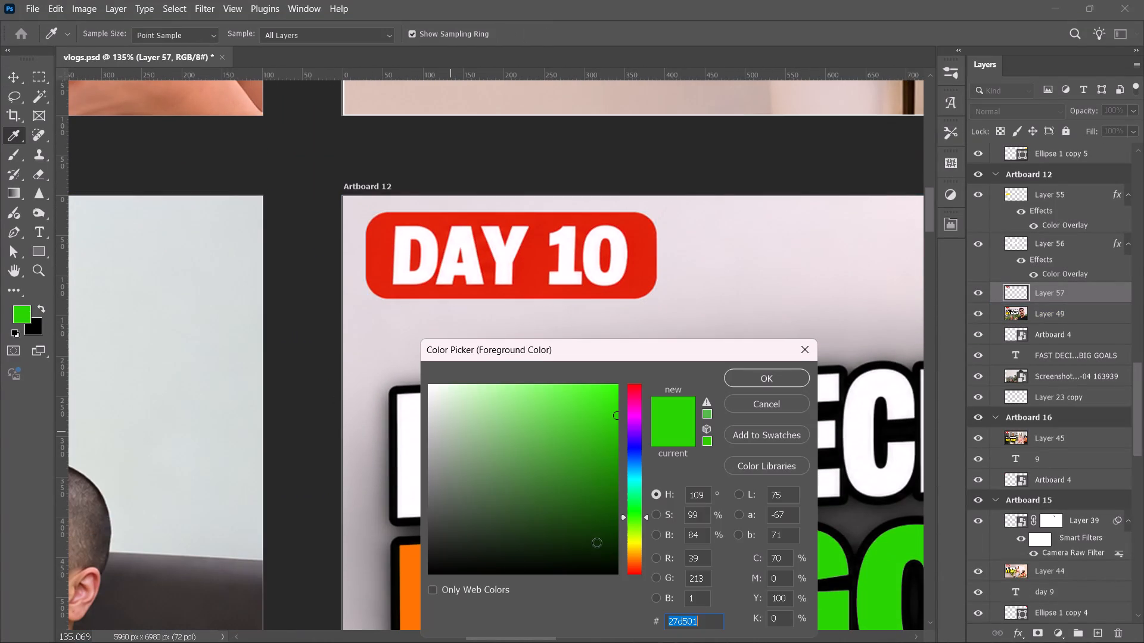
left_click(412, 577)
left_click(801, 370)
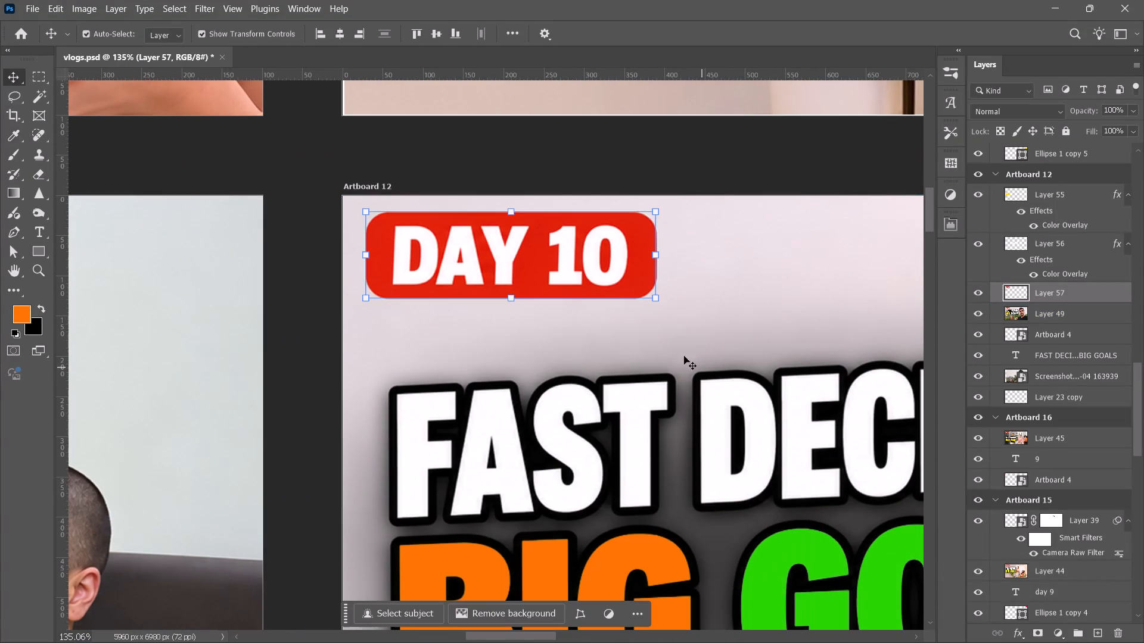
Apply a Color Overlay to the copied DAY 10 label background on Layer 57, using the orange foreground colour #ff7402 at 100% opacity.
left_click(1013, 636)
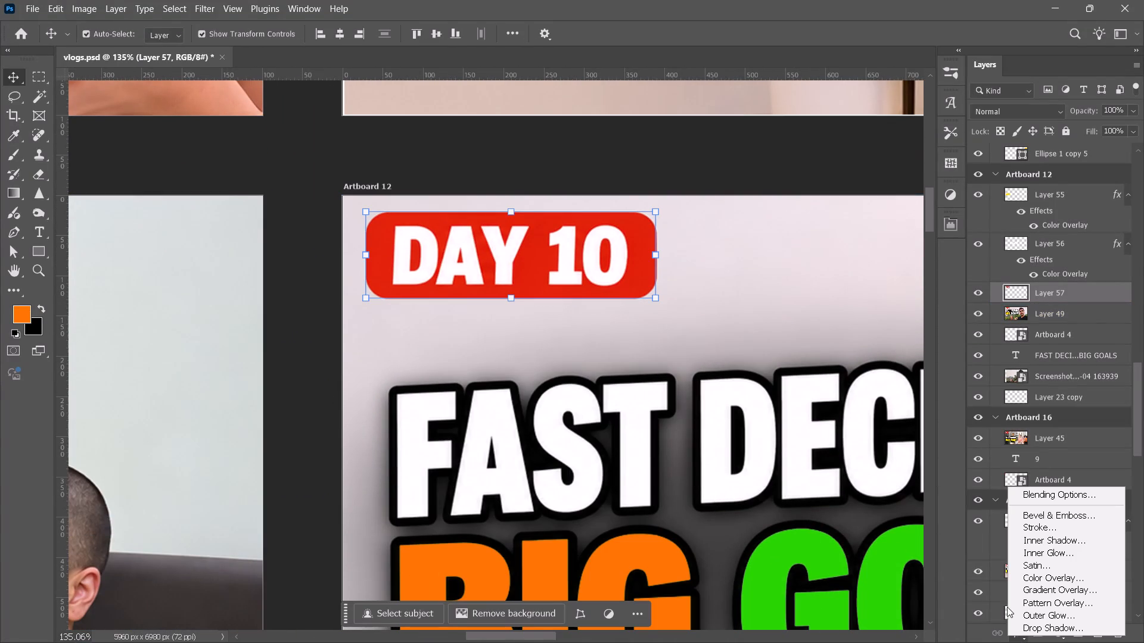
left_click(1016, 579)
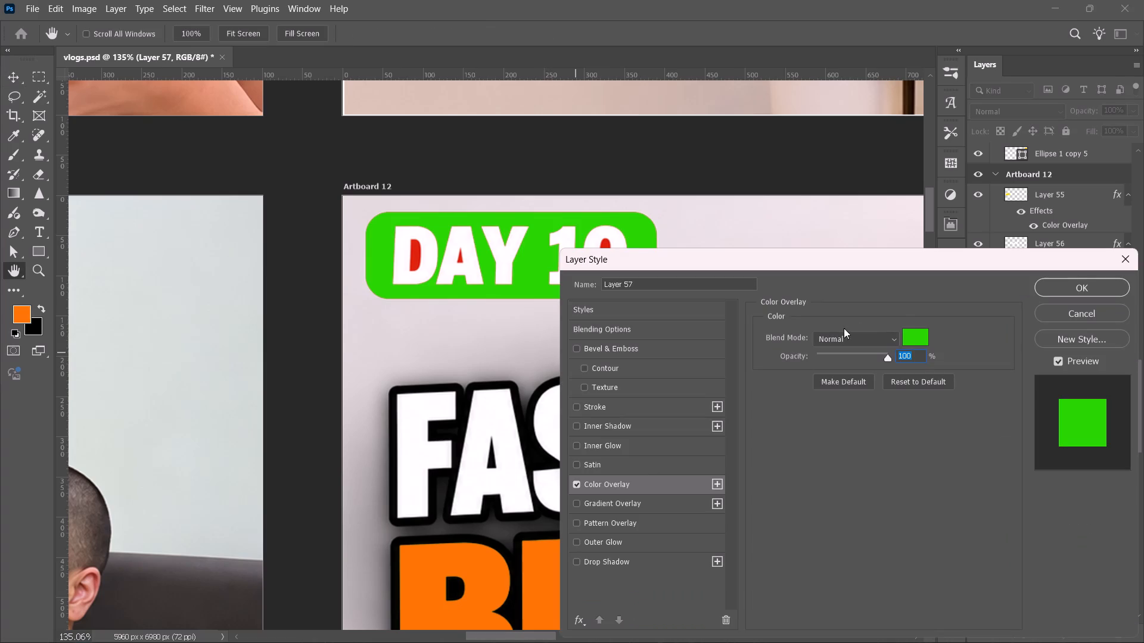
left_click(907, 340)
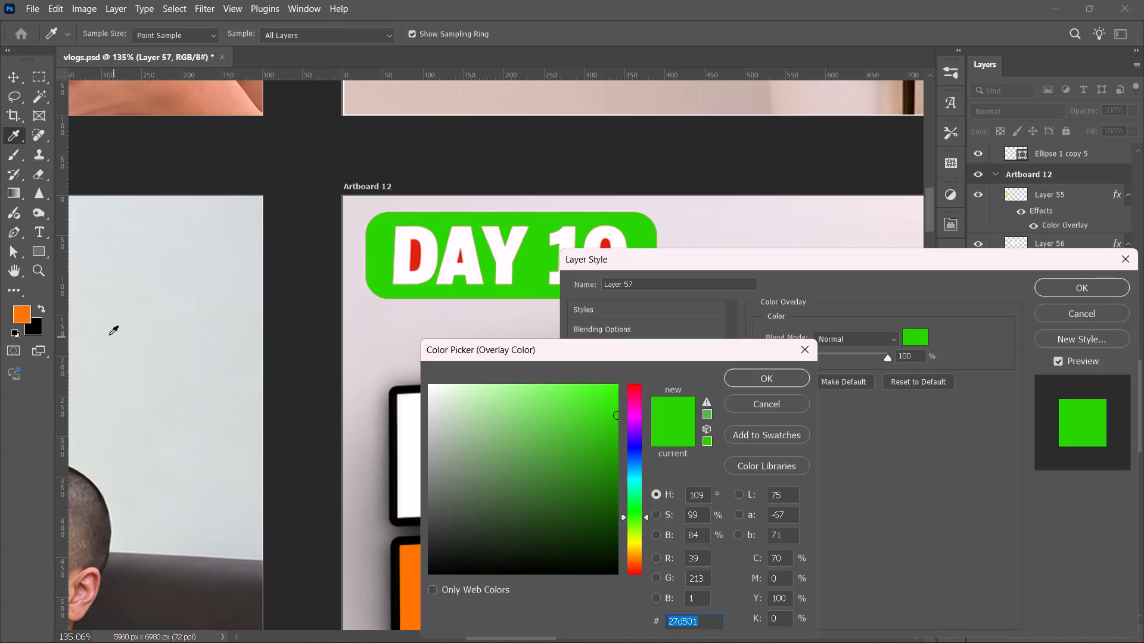
left_click(24, 312)
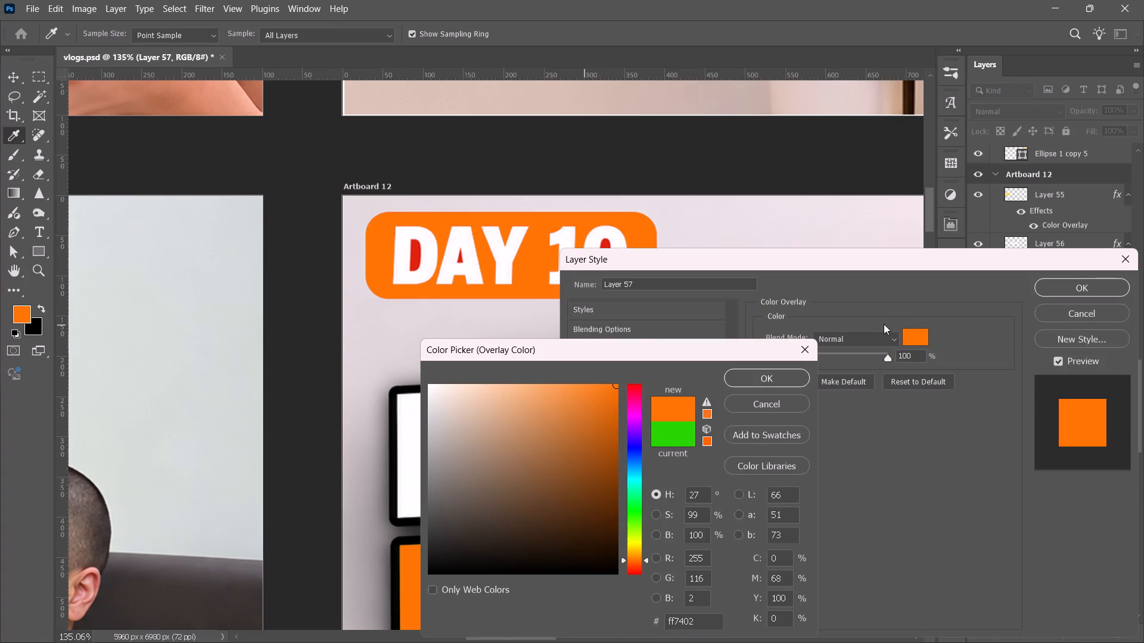
left_click(1065, 292)
left_click(1062, 286)
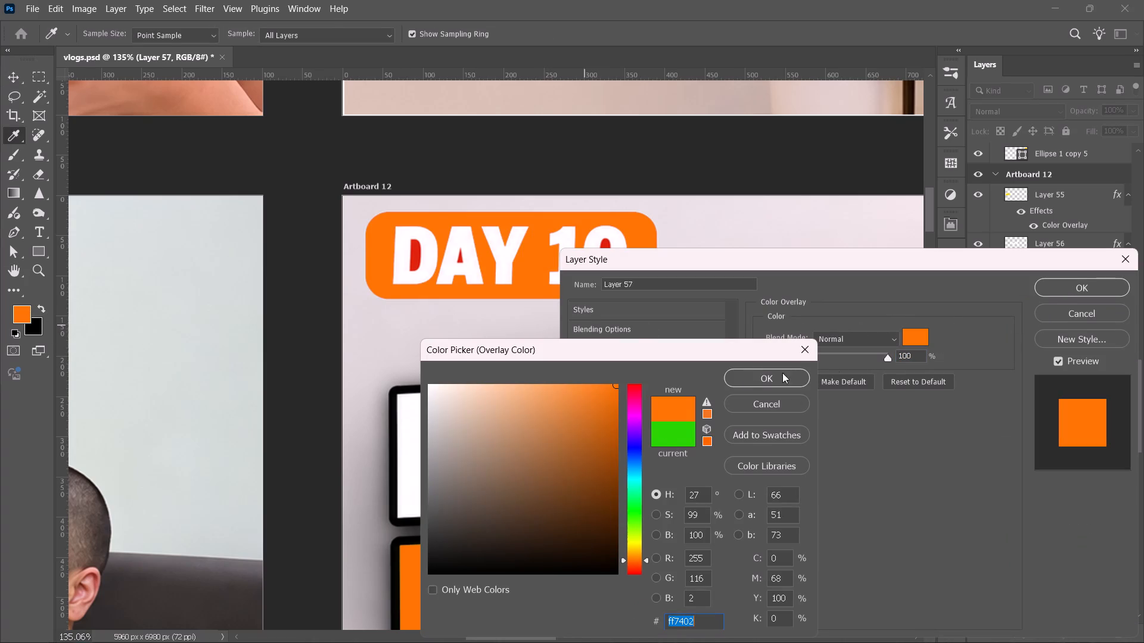
left_click(745, 378)
left_click(1068, 288)
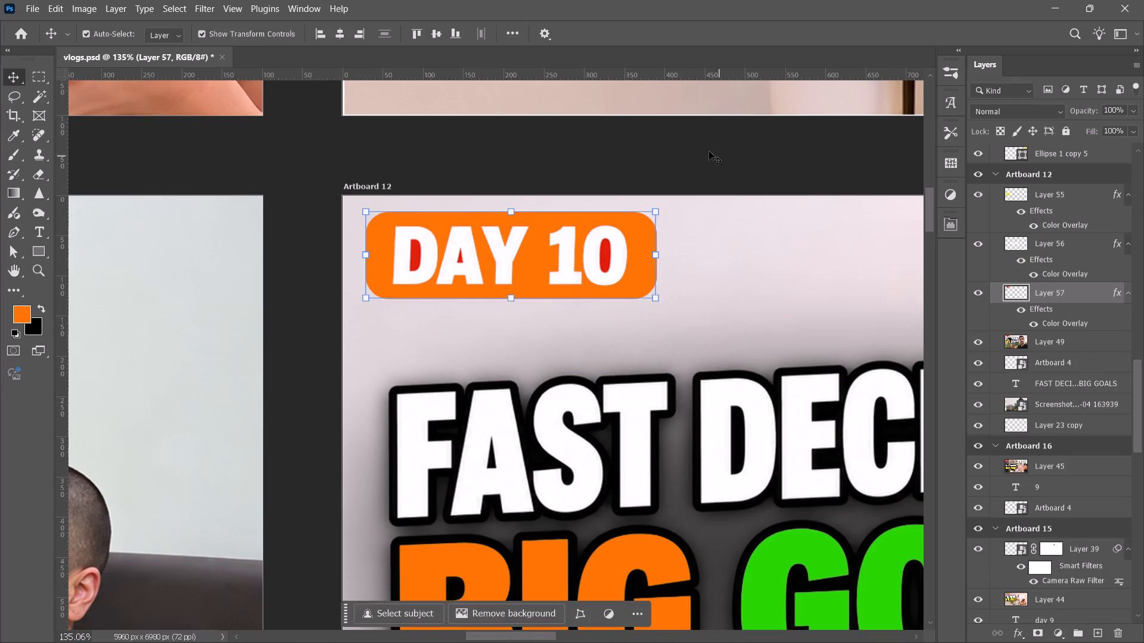
left_click(672, 134)
Examine the recoloured DAY 10 label and the enclosed areas of its letters up close.
scroll(504, 205, "up", 13, "alt")
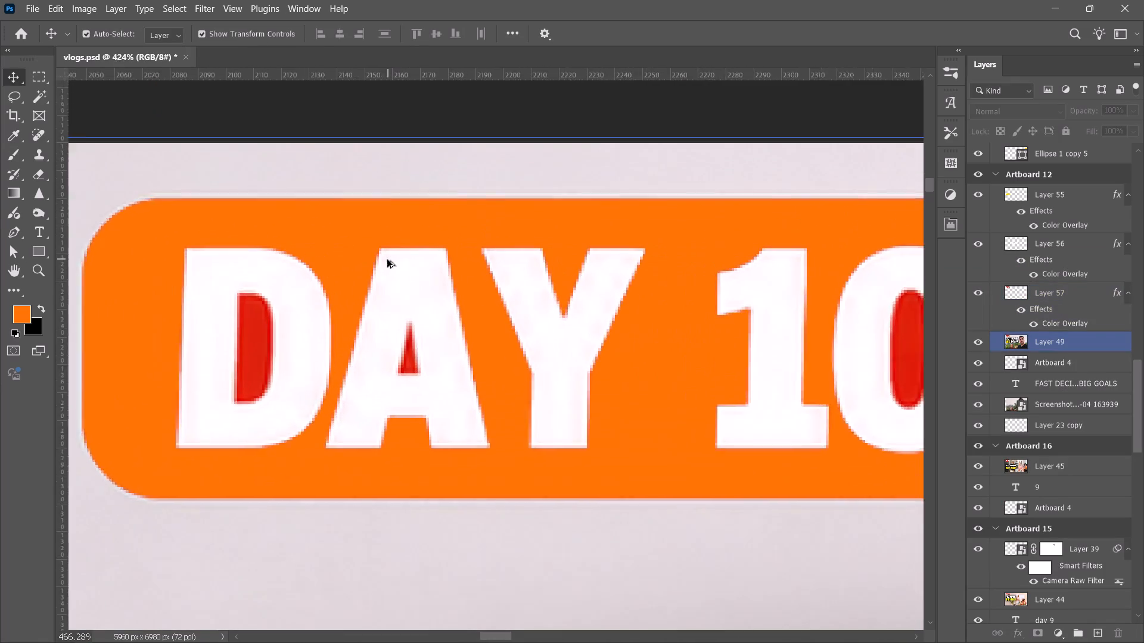
scroll(387, 260, "up", 2, "alt")
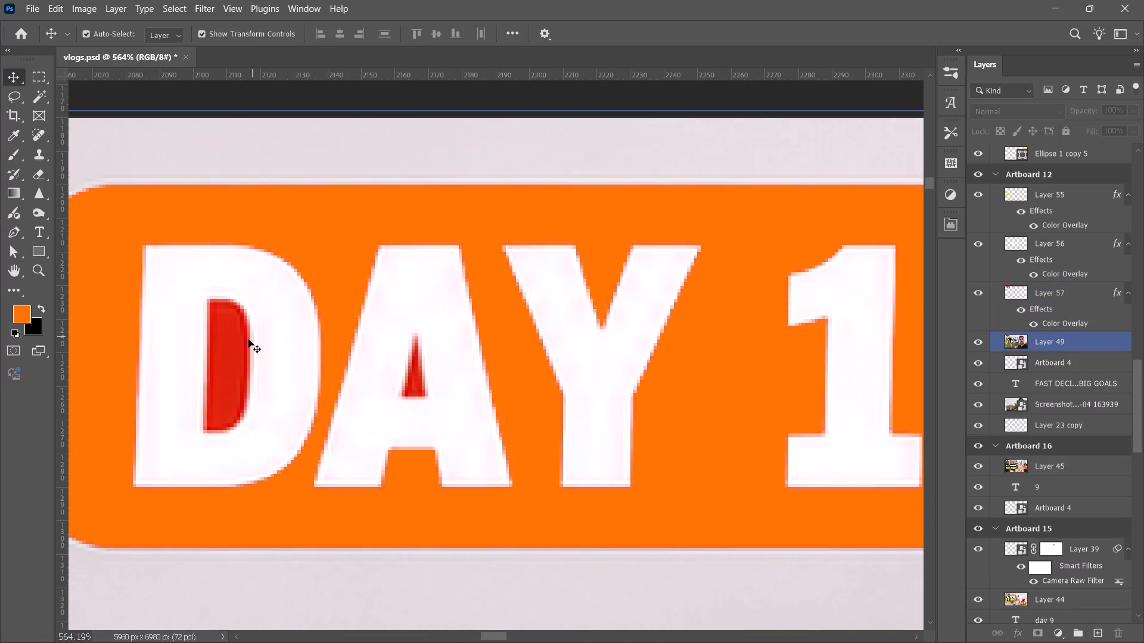
scroll(248, 339, "down", 2)
scroll(248, 339, "down", 12, "alt")
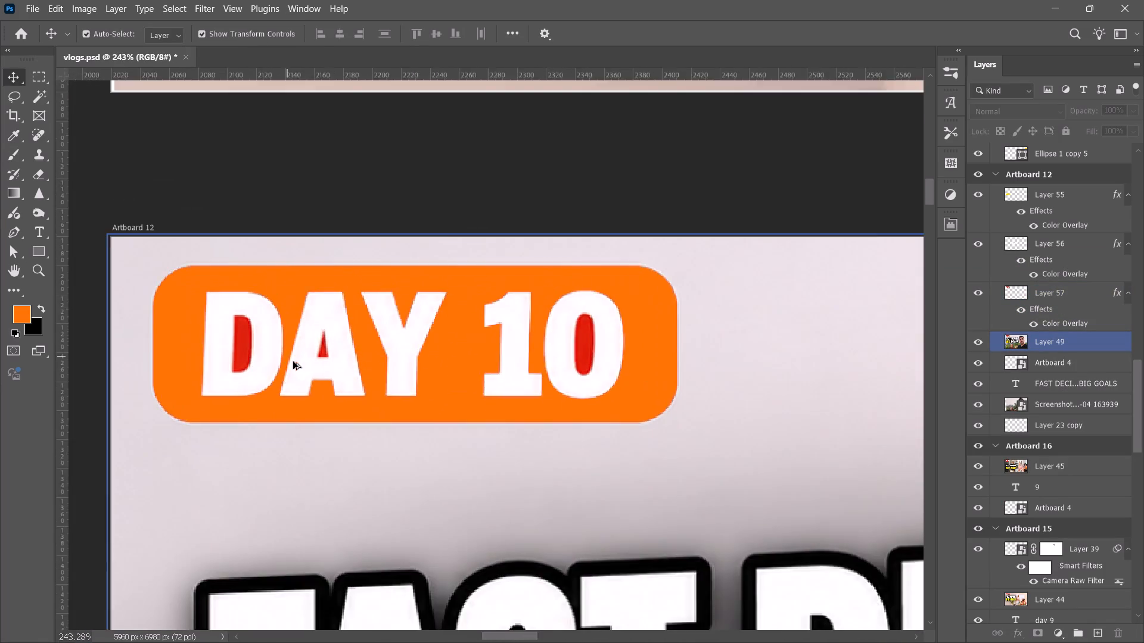
scroll(293, 361, "down", 6, "alt")
scroll(556, 386, "down", 10, "alt")
scroll(541, 349, "up", 4)
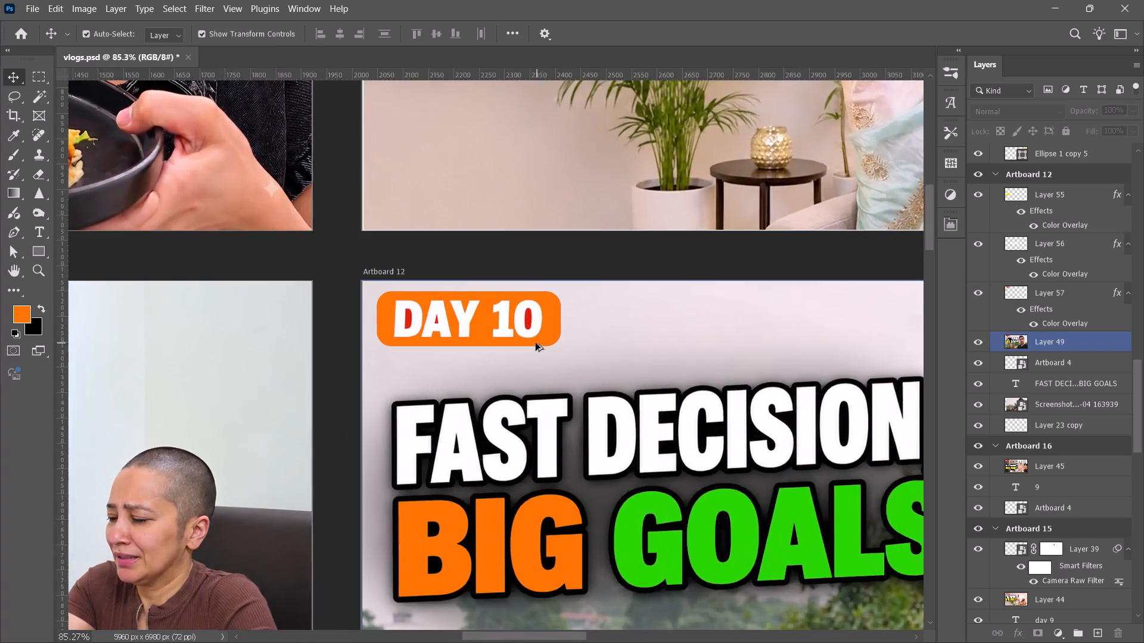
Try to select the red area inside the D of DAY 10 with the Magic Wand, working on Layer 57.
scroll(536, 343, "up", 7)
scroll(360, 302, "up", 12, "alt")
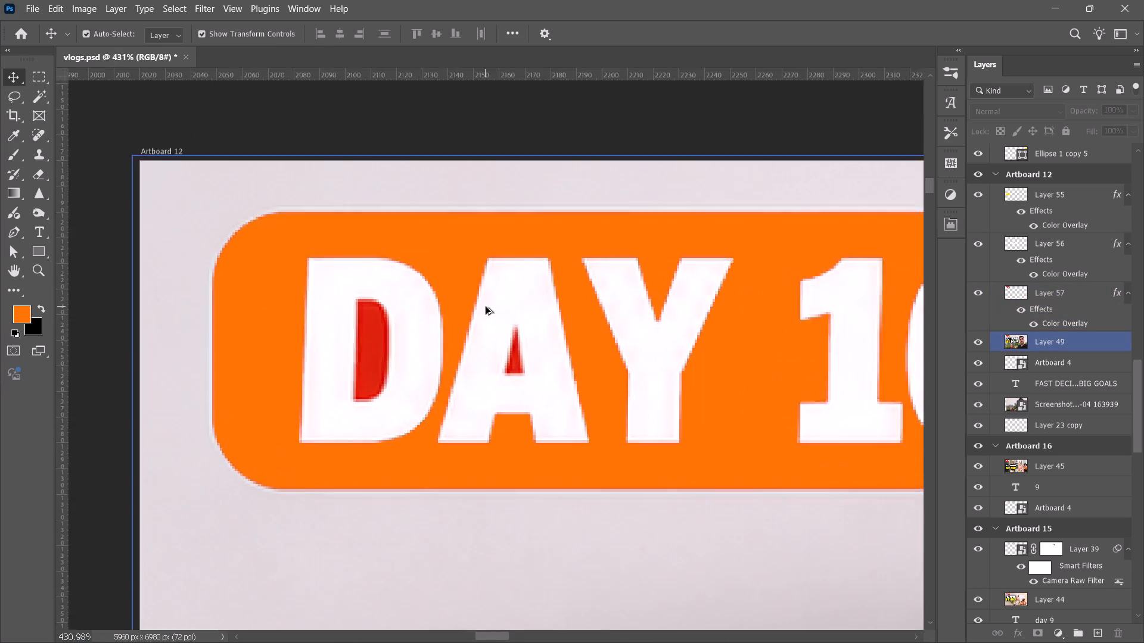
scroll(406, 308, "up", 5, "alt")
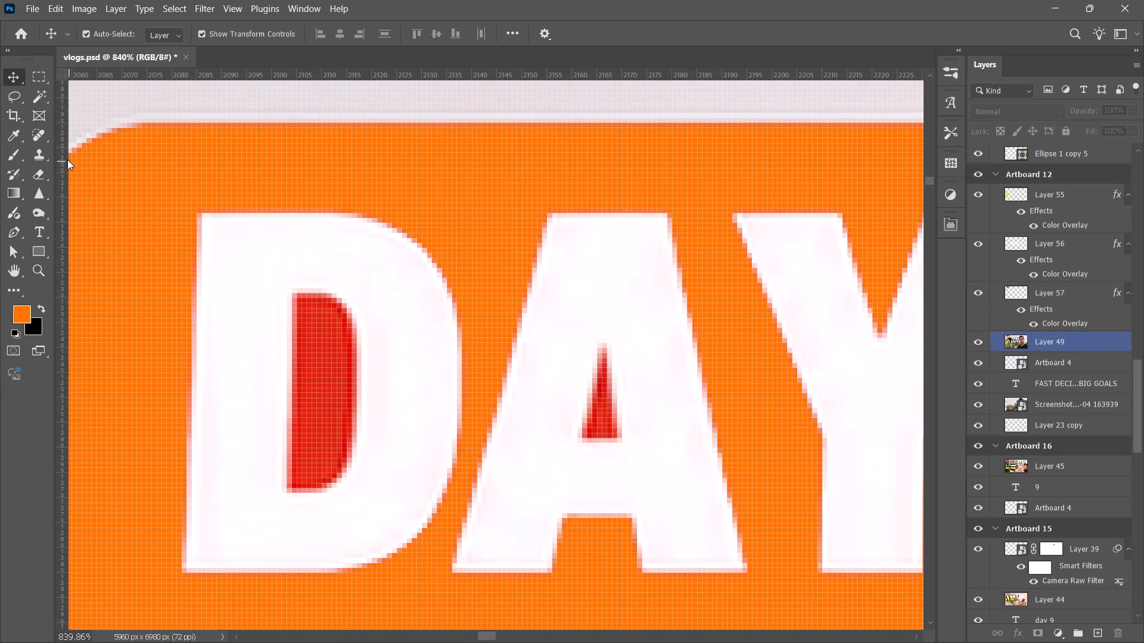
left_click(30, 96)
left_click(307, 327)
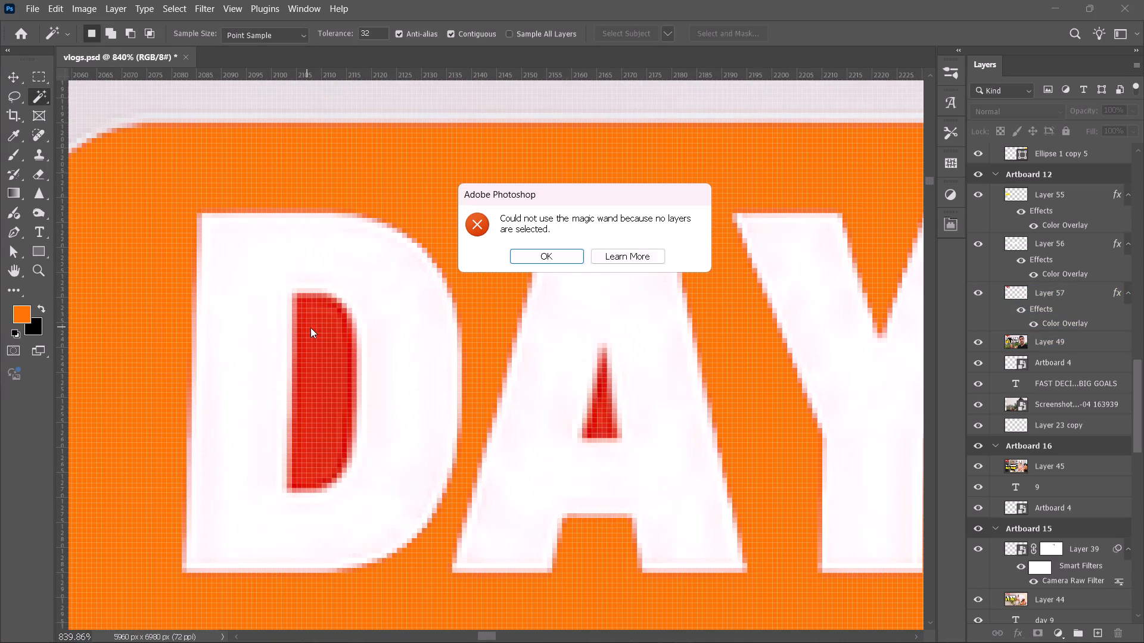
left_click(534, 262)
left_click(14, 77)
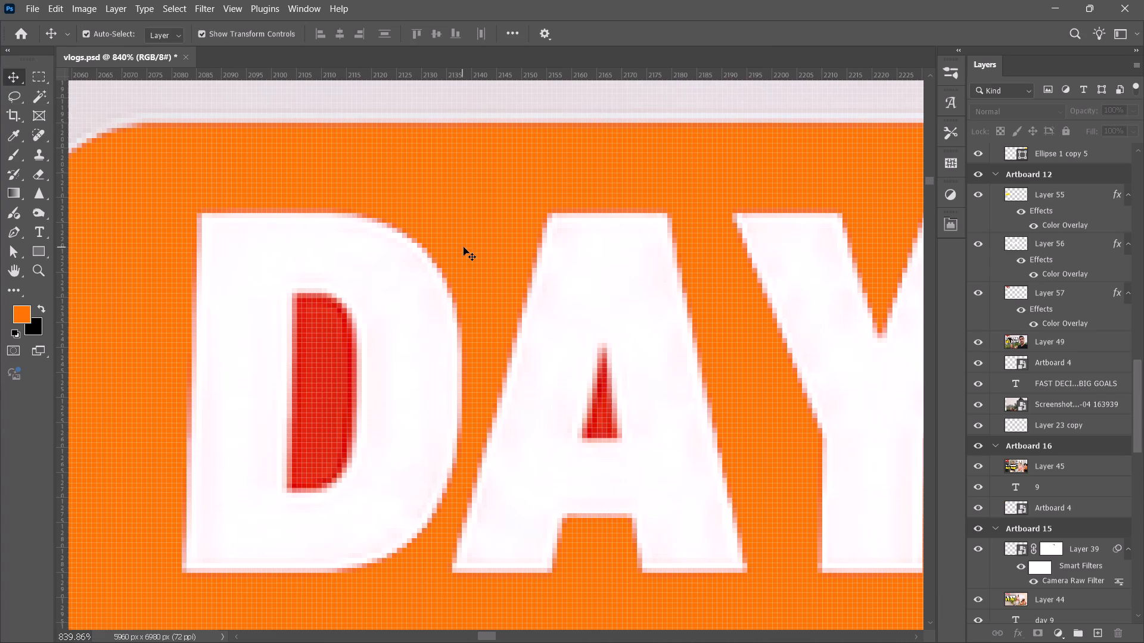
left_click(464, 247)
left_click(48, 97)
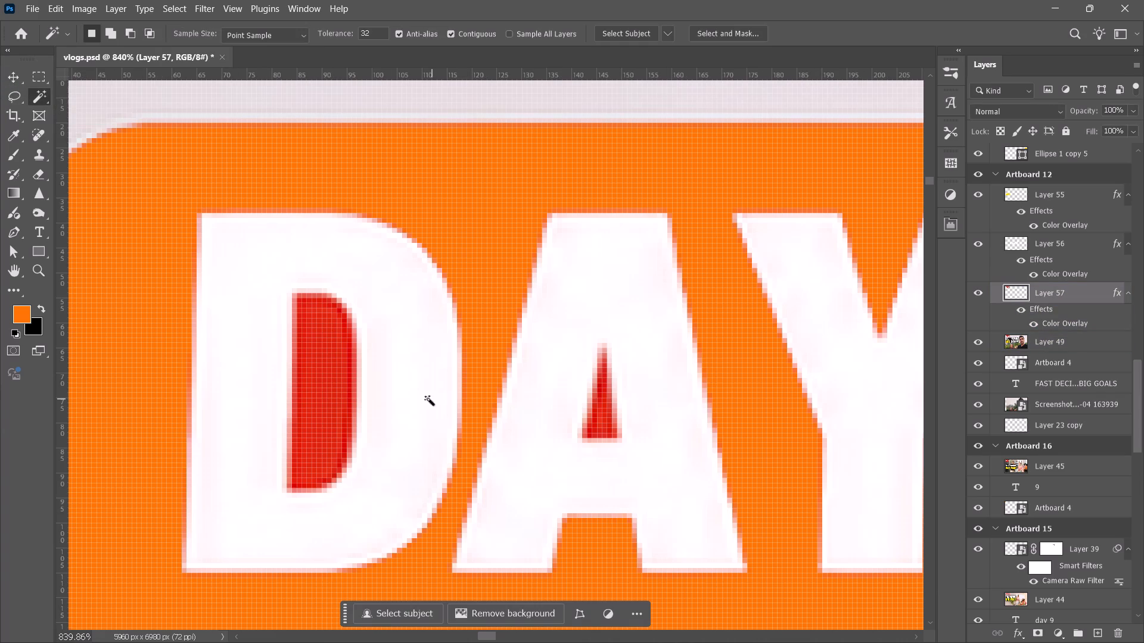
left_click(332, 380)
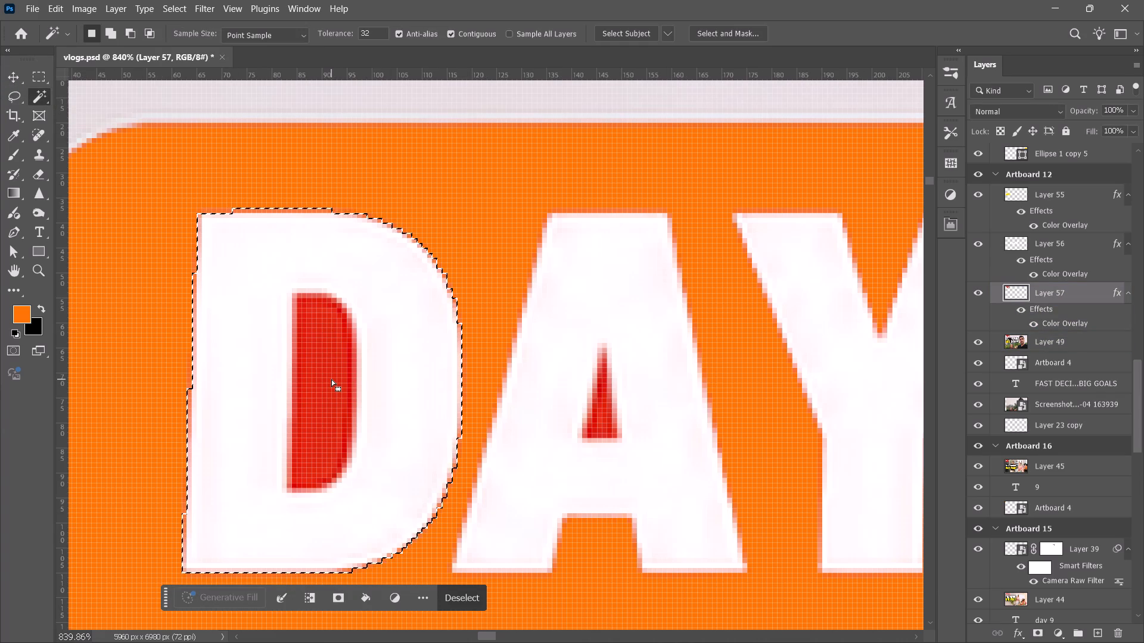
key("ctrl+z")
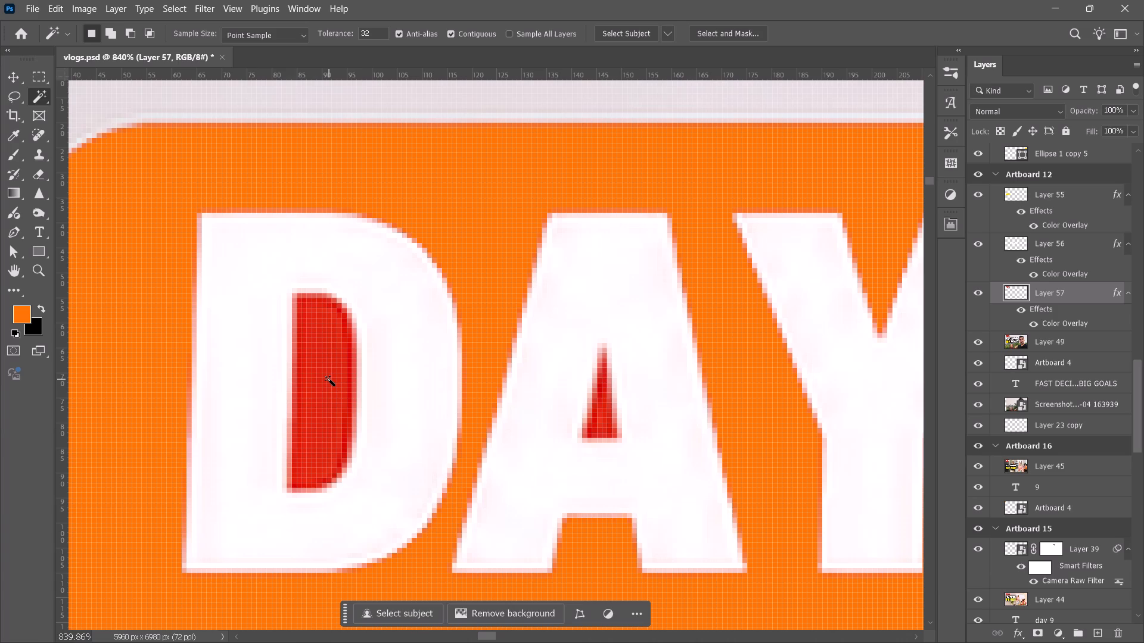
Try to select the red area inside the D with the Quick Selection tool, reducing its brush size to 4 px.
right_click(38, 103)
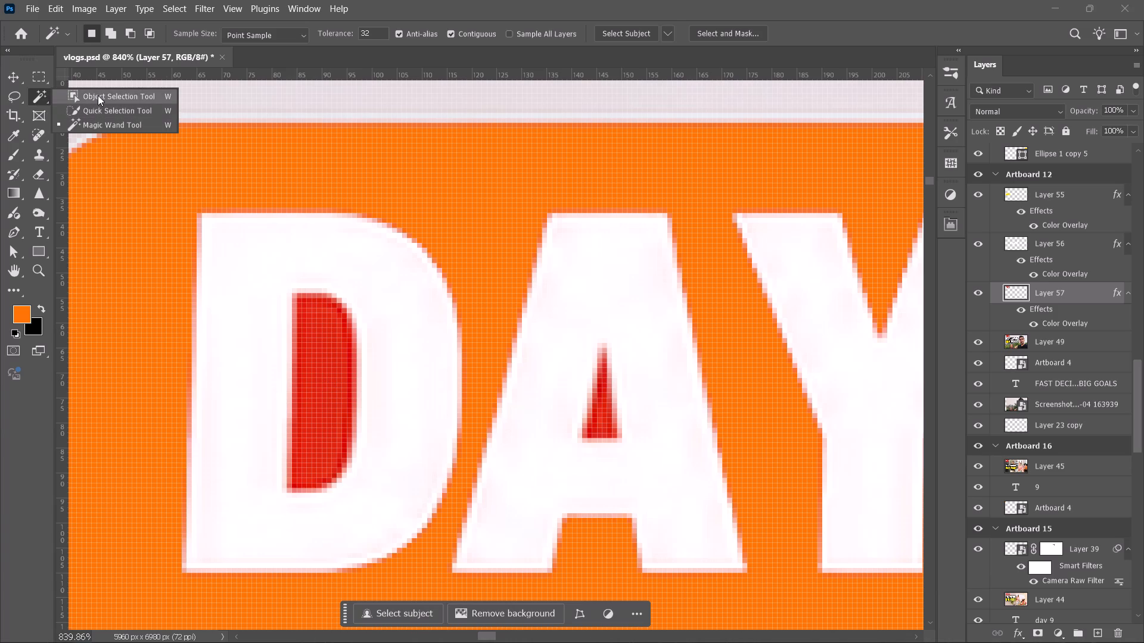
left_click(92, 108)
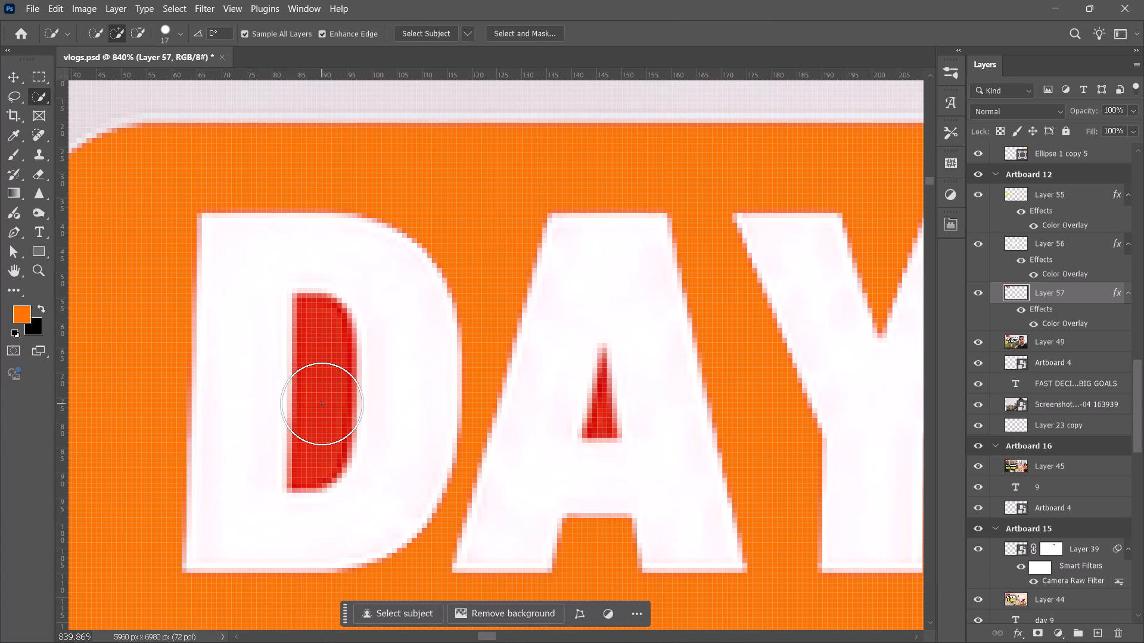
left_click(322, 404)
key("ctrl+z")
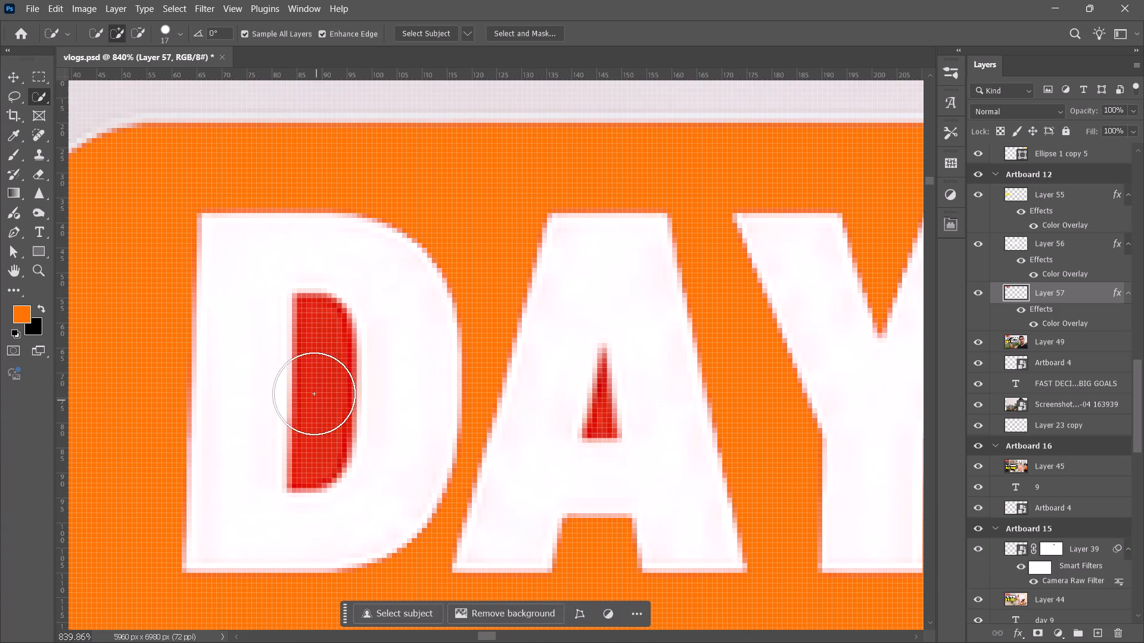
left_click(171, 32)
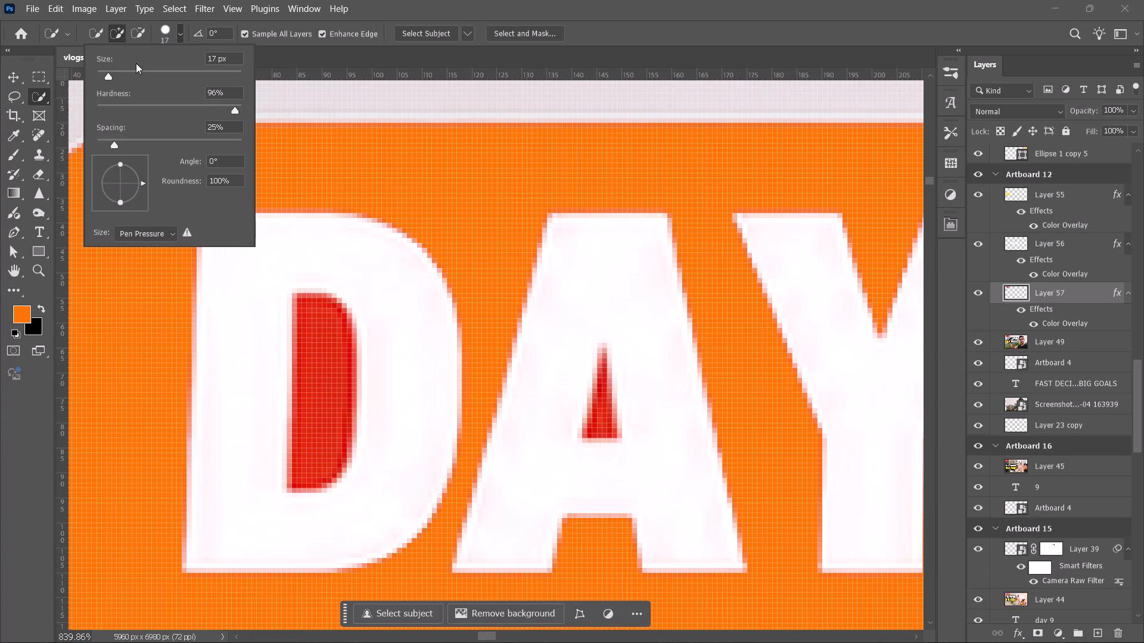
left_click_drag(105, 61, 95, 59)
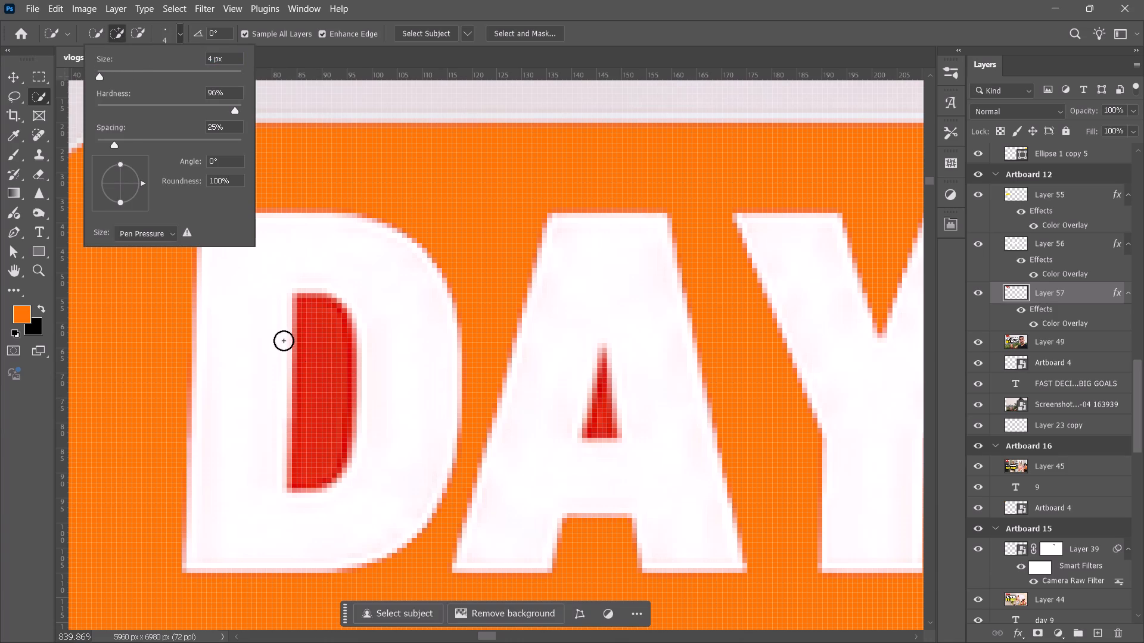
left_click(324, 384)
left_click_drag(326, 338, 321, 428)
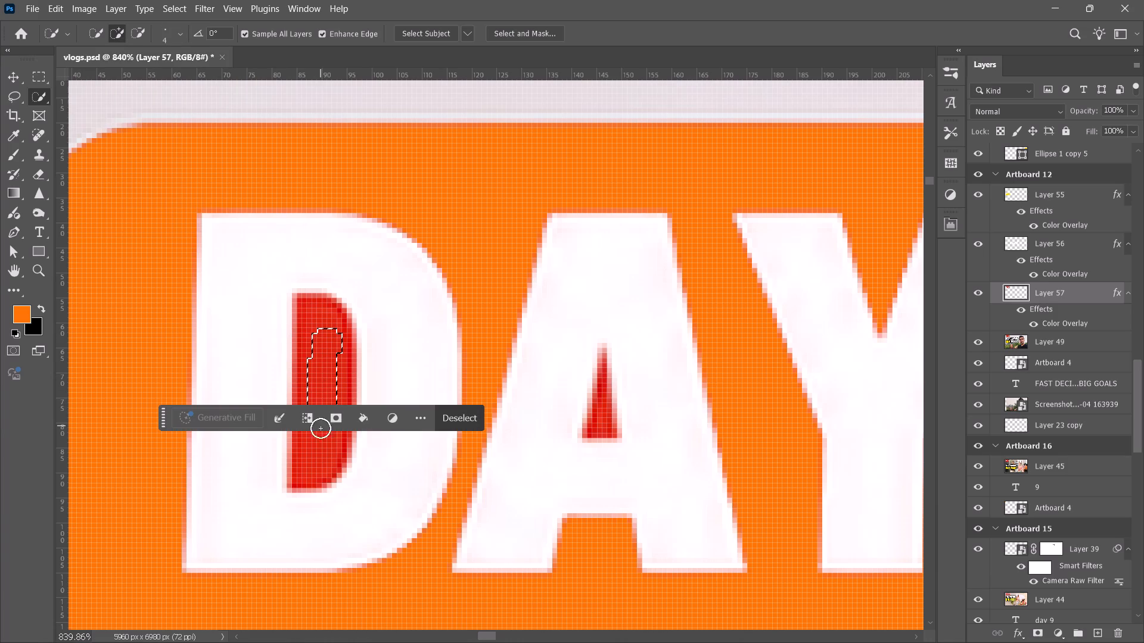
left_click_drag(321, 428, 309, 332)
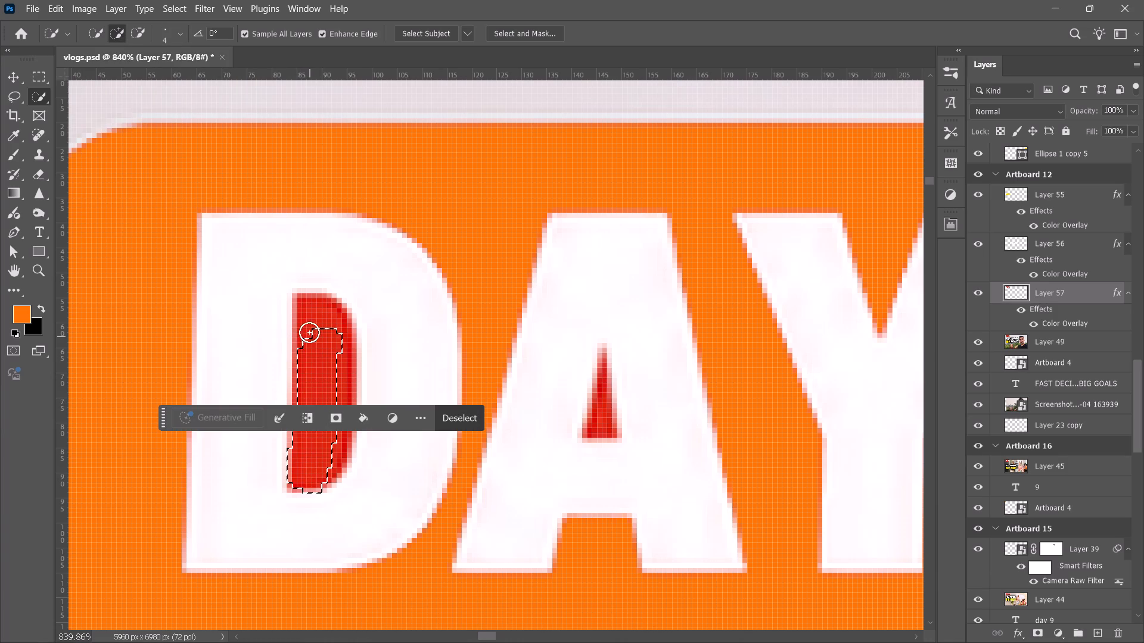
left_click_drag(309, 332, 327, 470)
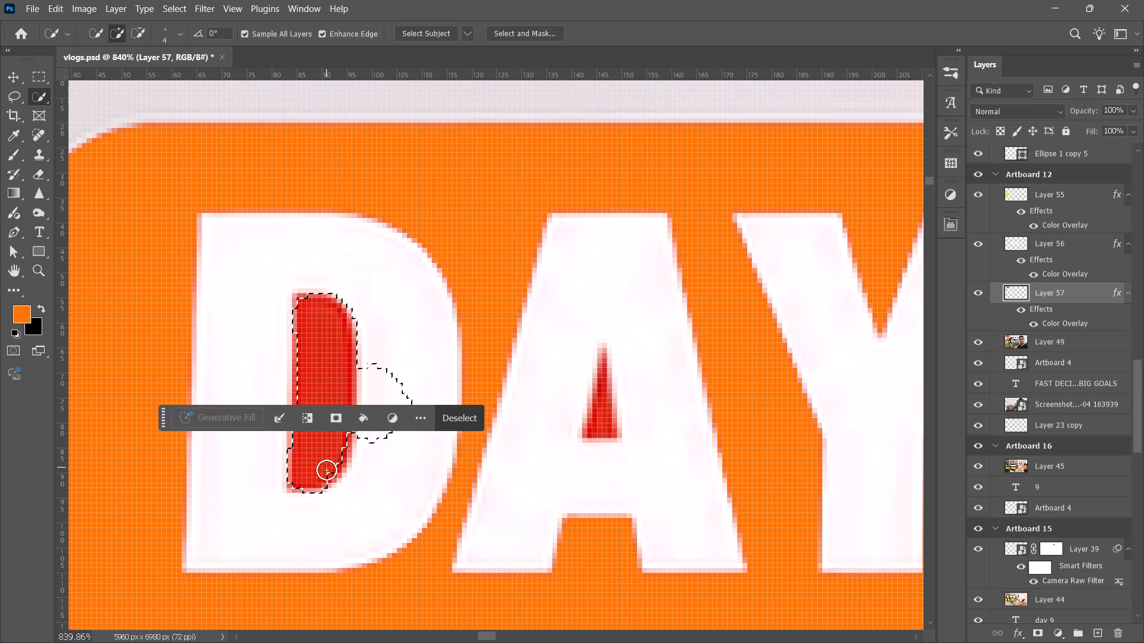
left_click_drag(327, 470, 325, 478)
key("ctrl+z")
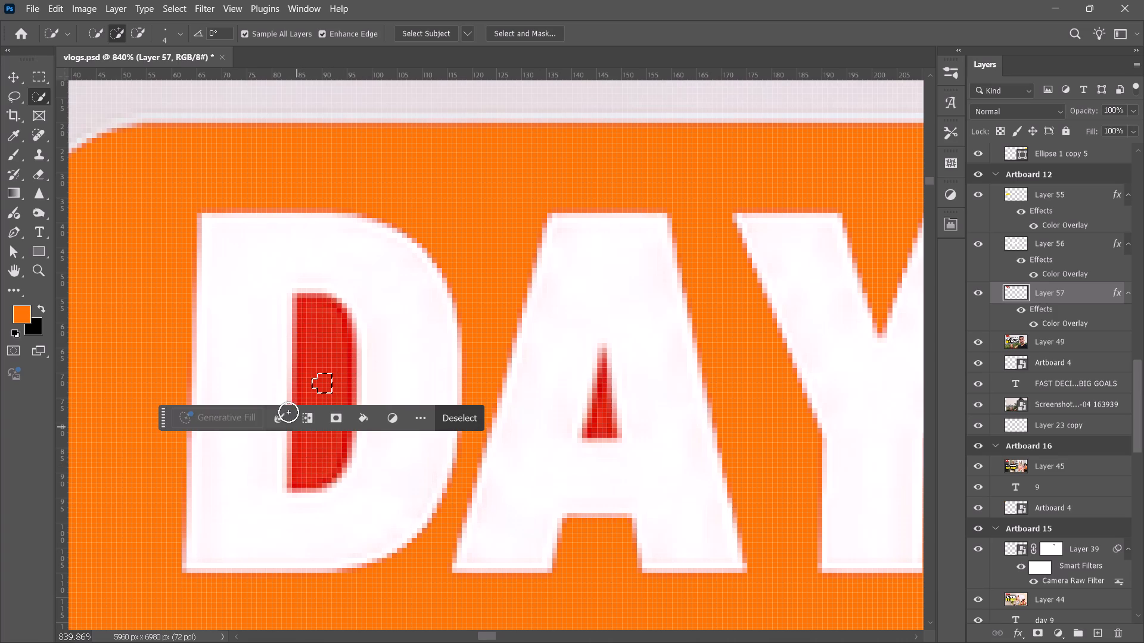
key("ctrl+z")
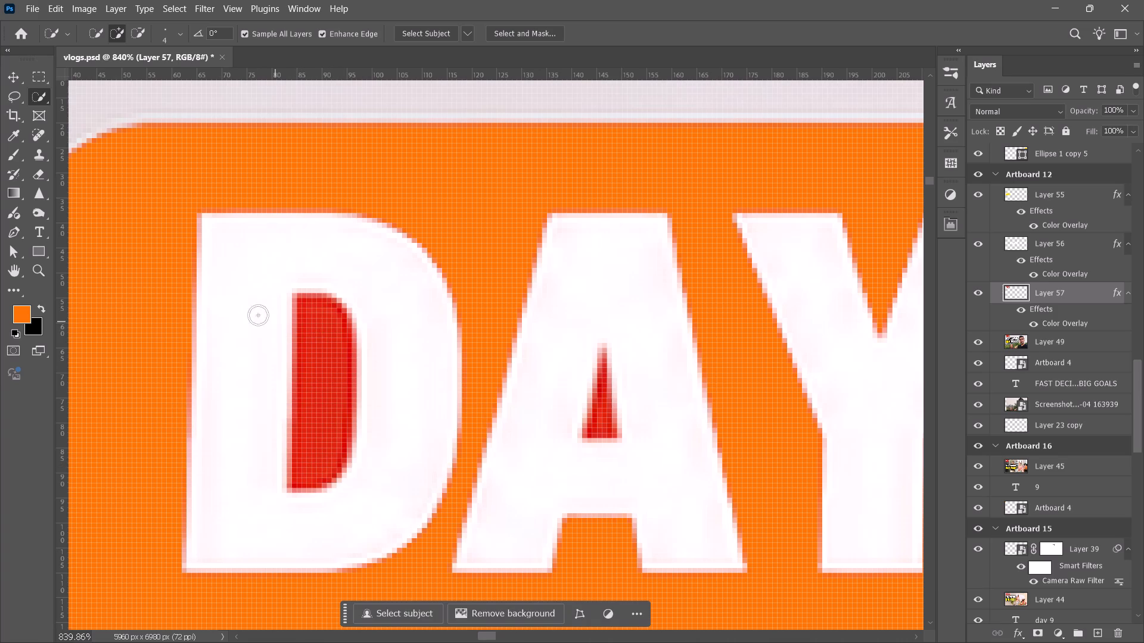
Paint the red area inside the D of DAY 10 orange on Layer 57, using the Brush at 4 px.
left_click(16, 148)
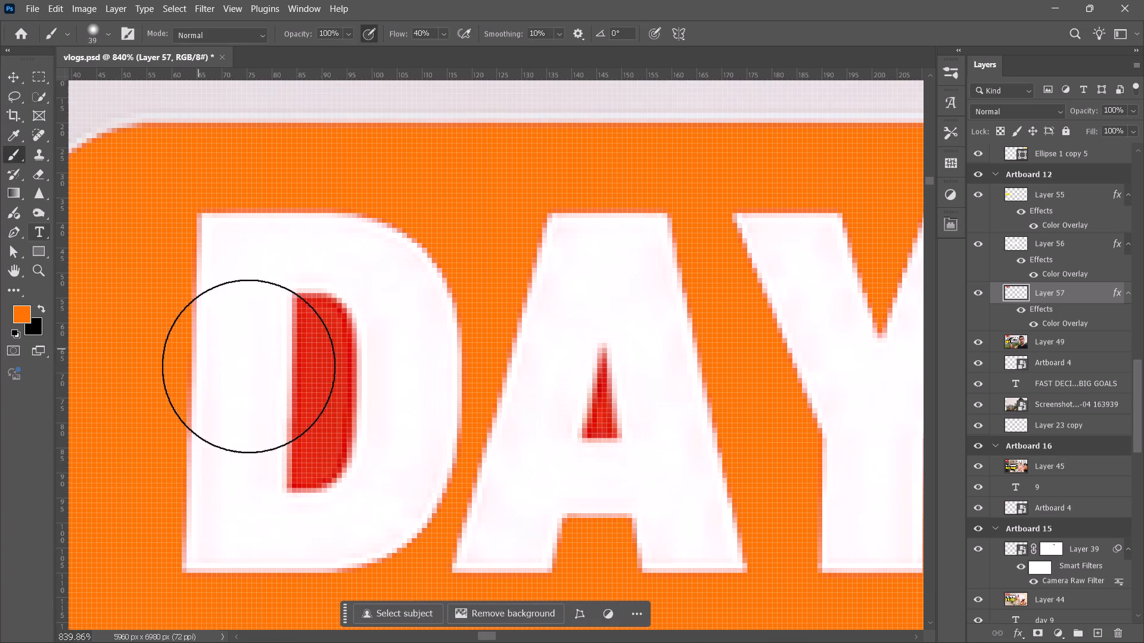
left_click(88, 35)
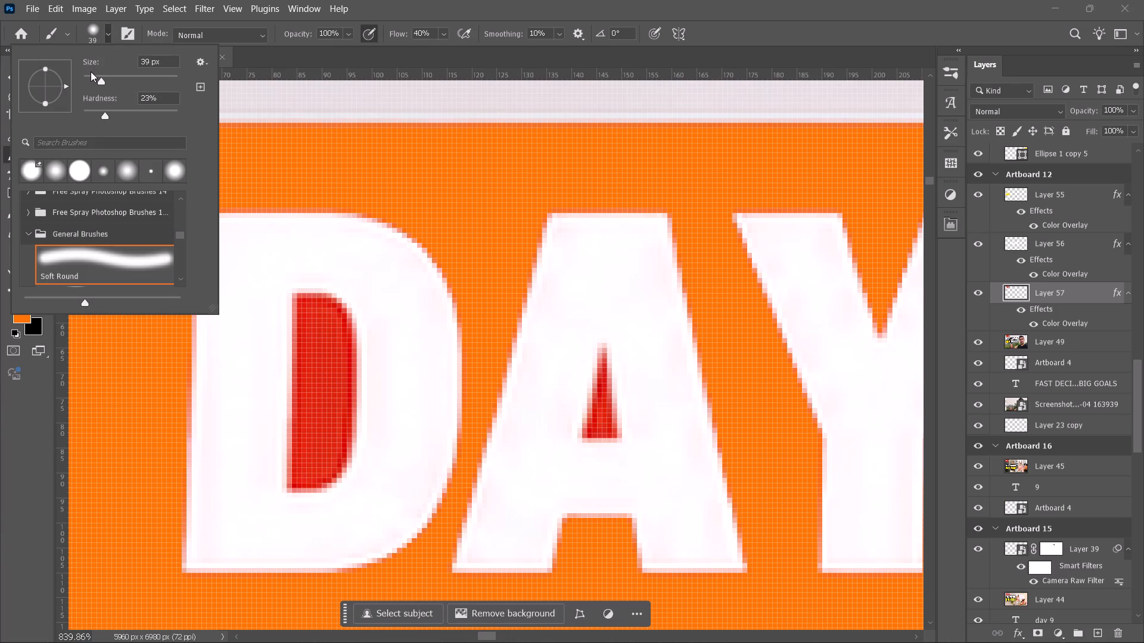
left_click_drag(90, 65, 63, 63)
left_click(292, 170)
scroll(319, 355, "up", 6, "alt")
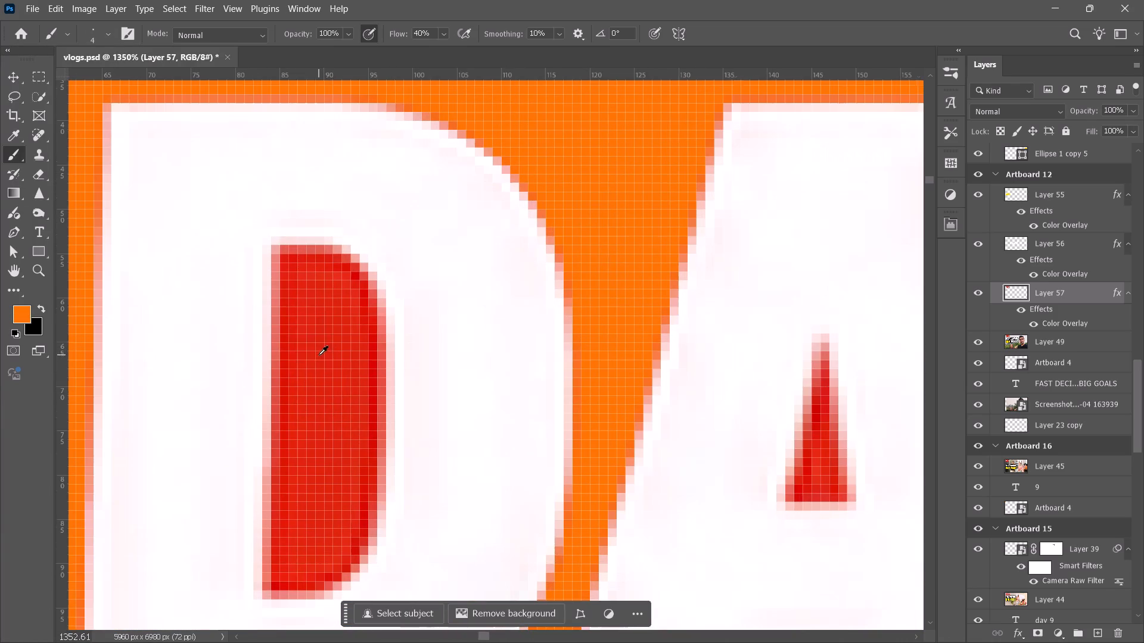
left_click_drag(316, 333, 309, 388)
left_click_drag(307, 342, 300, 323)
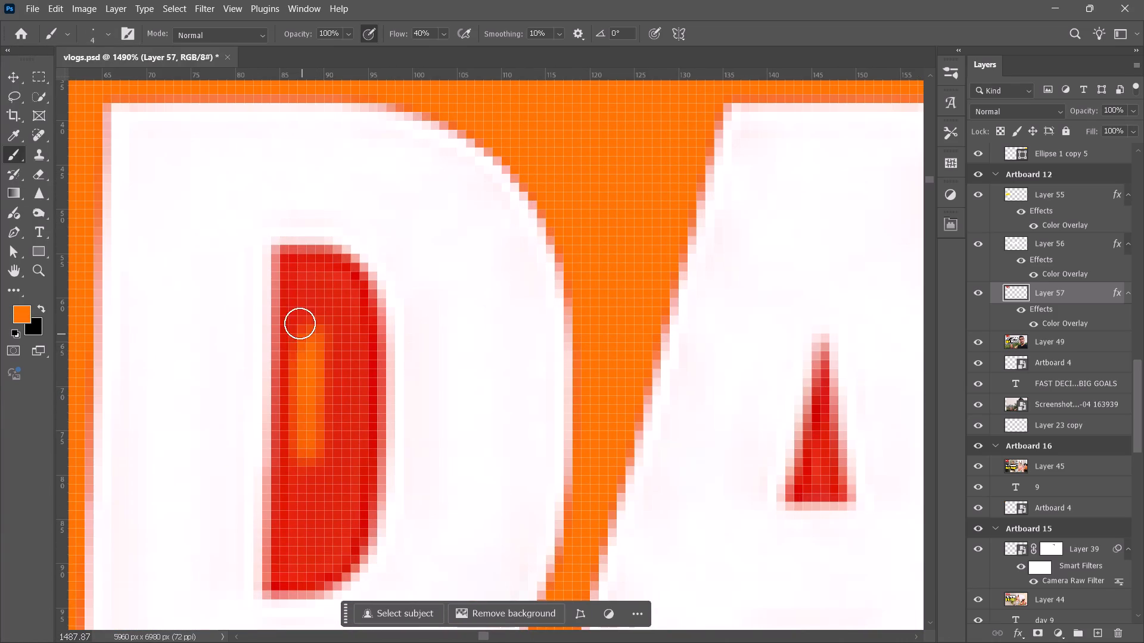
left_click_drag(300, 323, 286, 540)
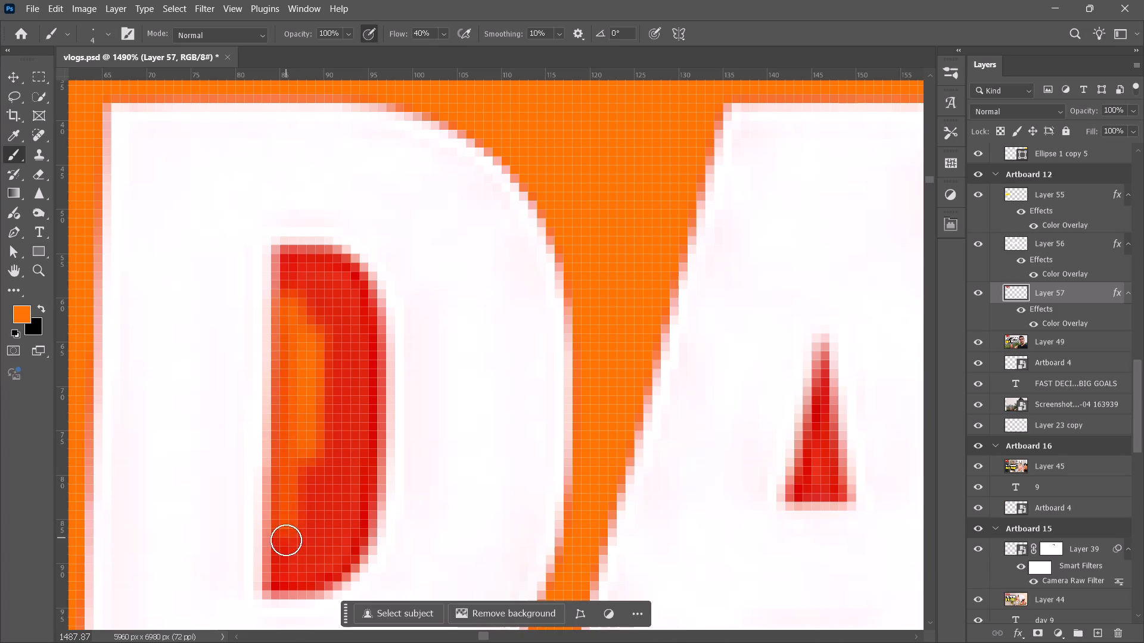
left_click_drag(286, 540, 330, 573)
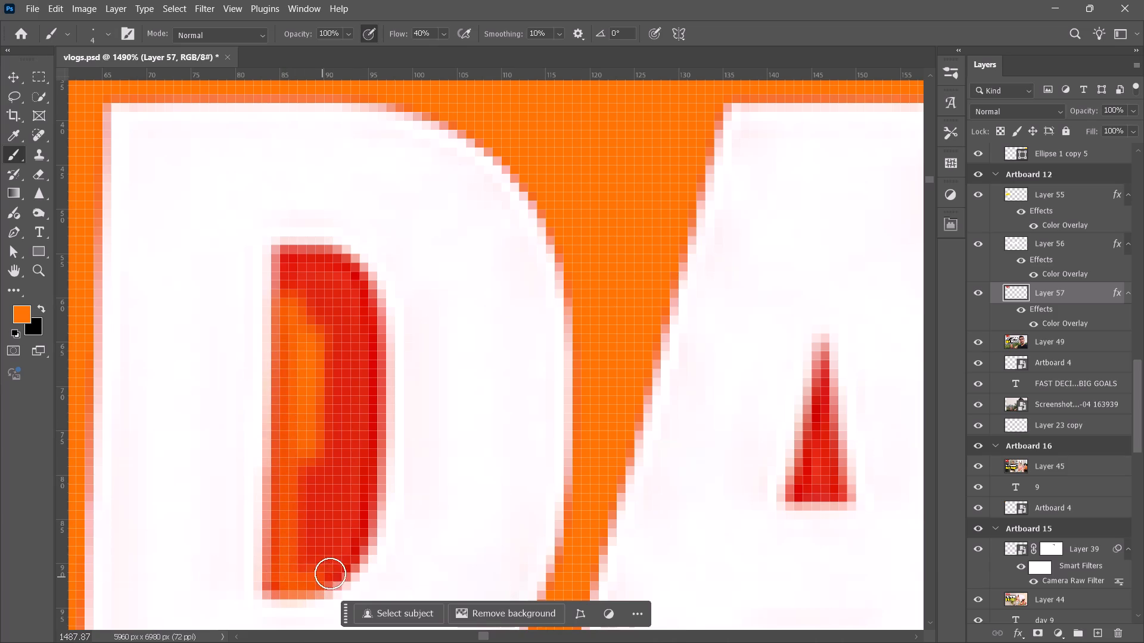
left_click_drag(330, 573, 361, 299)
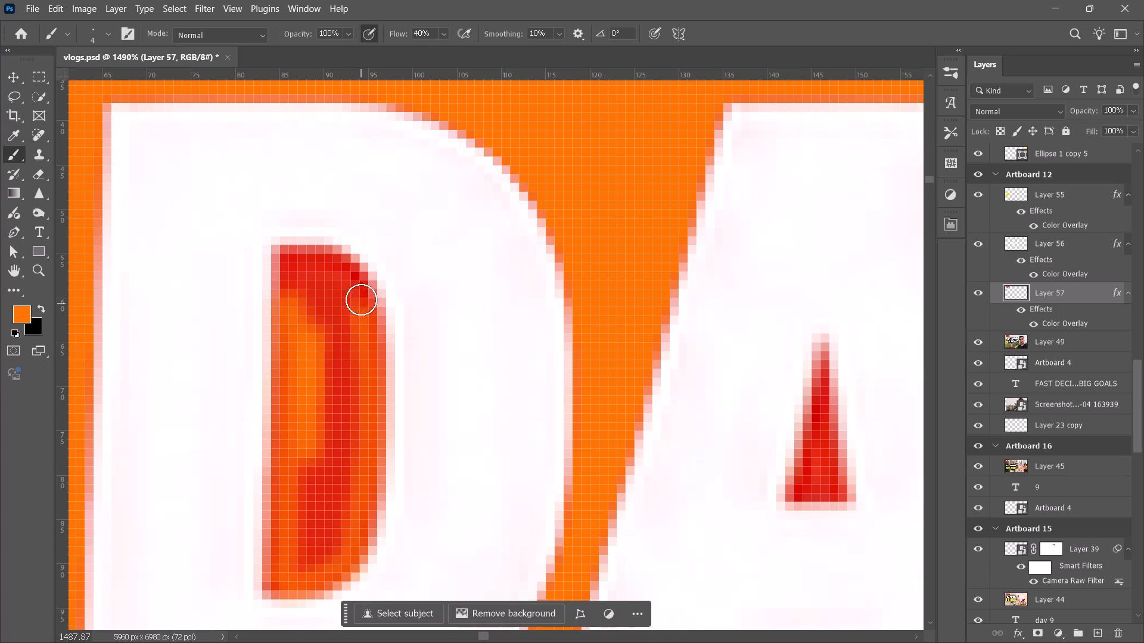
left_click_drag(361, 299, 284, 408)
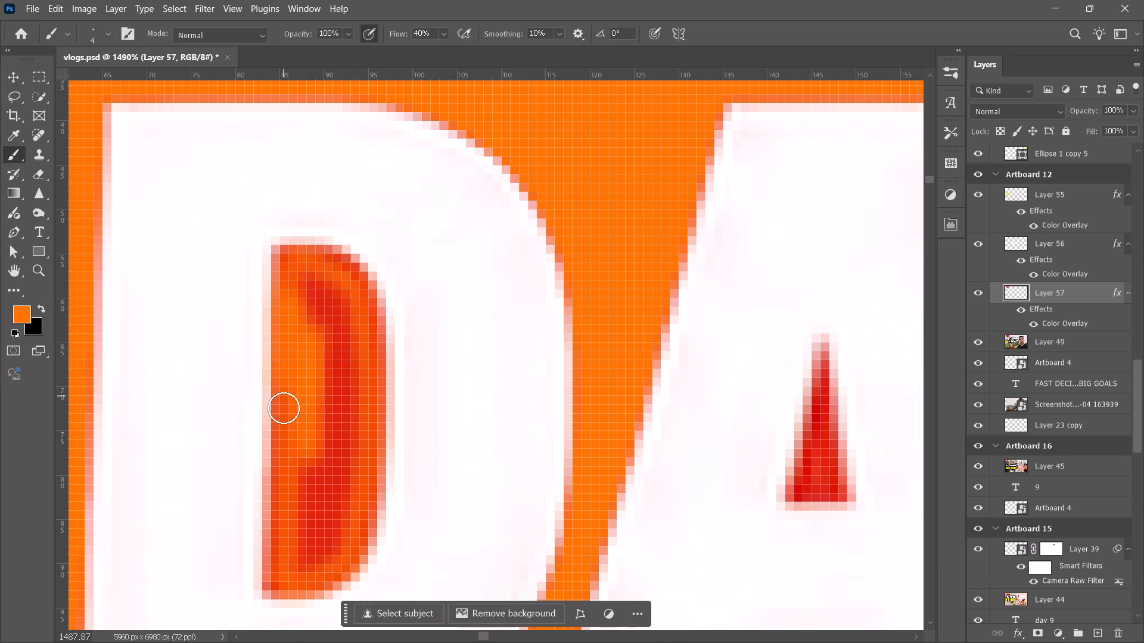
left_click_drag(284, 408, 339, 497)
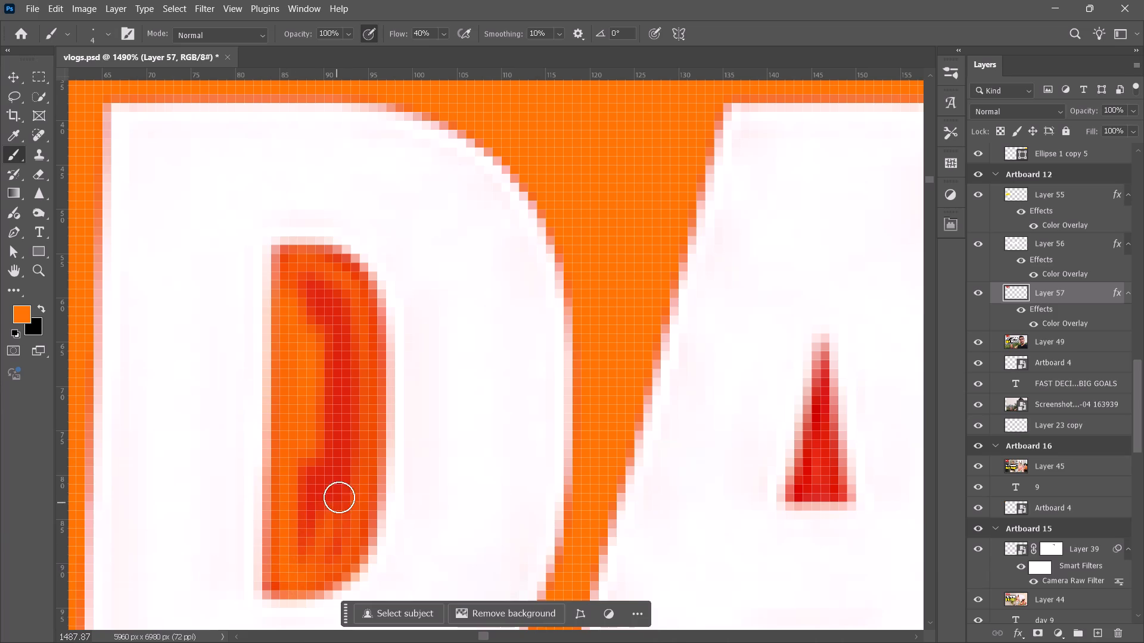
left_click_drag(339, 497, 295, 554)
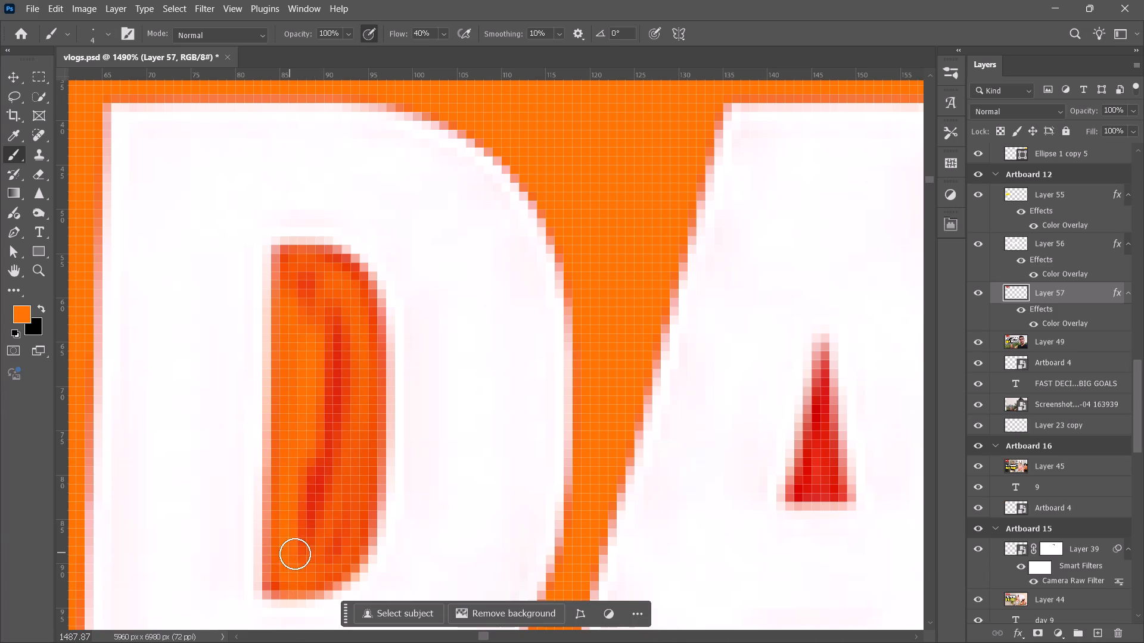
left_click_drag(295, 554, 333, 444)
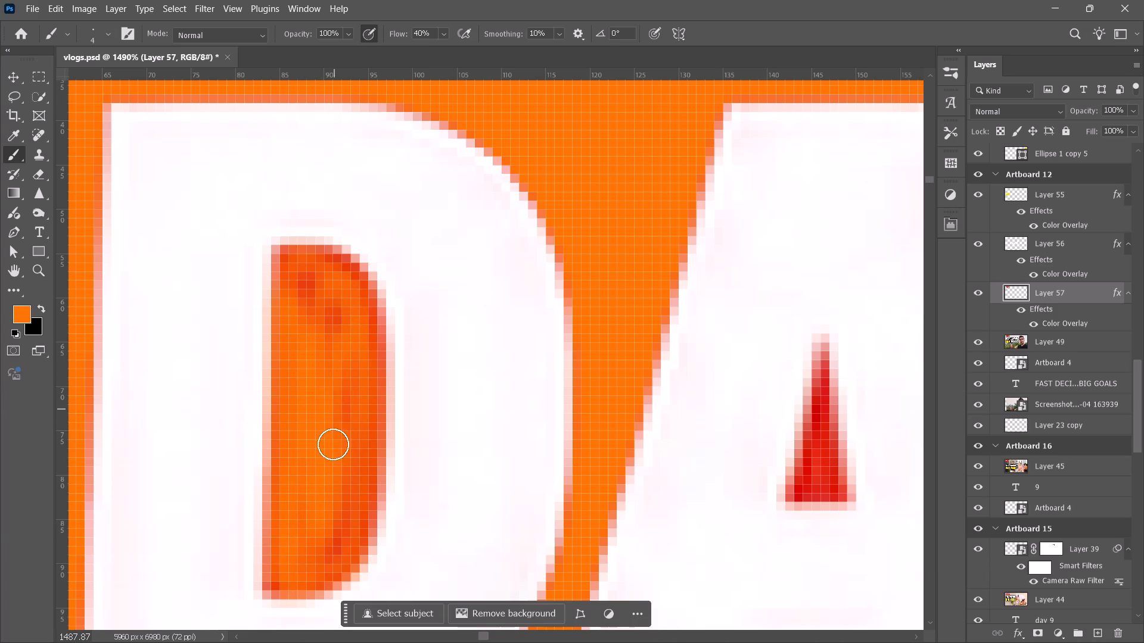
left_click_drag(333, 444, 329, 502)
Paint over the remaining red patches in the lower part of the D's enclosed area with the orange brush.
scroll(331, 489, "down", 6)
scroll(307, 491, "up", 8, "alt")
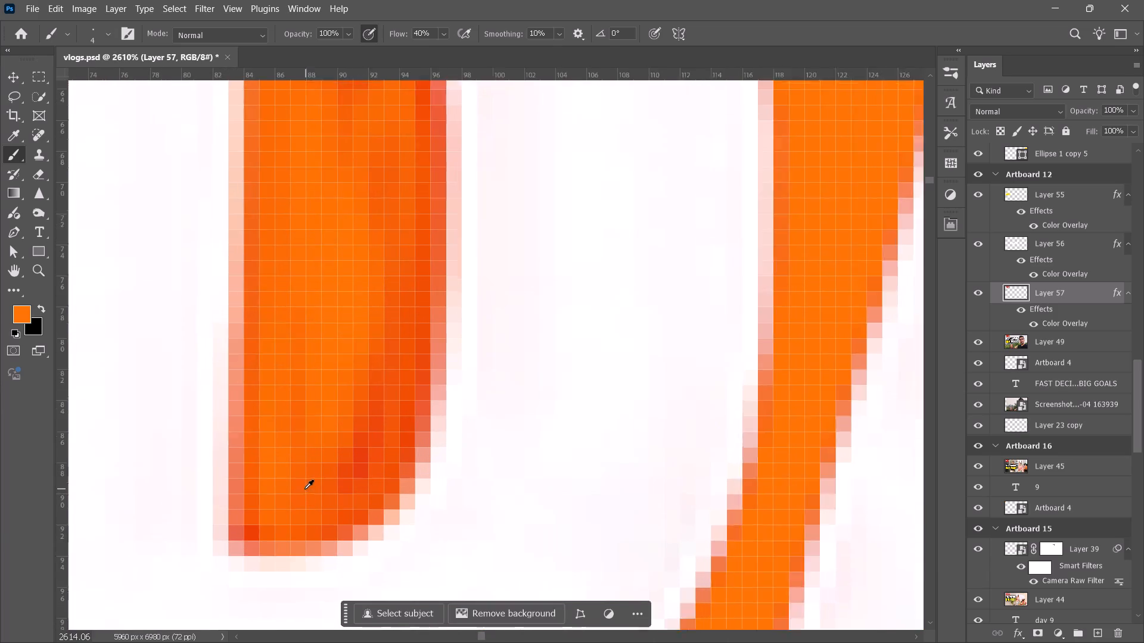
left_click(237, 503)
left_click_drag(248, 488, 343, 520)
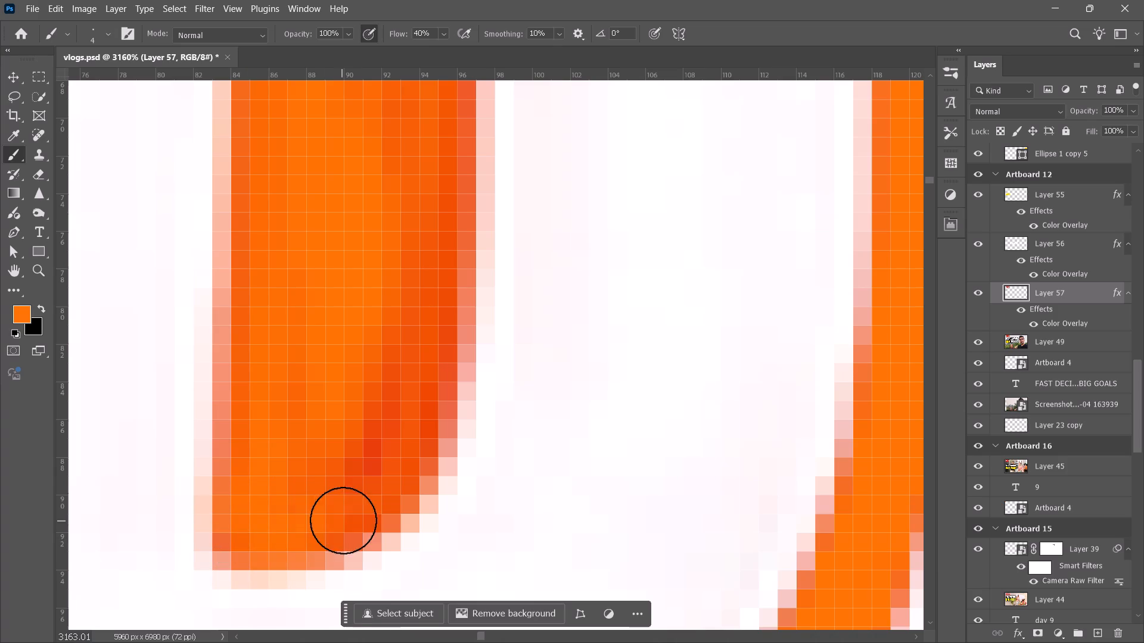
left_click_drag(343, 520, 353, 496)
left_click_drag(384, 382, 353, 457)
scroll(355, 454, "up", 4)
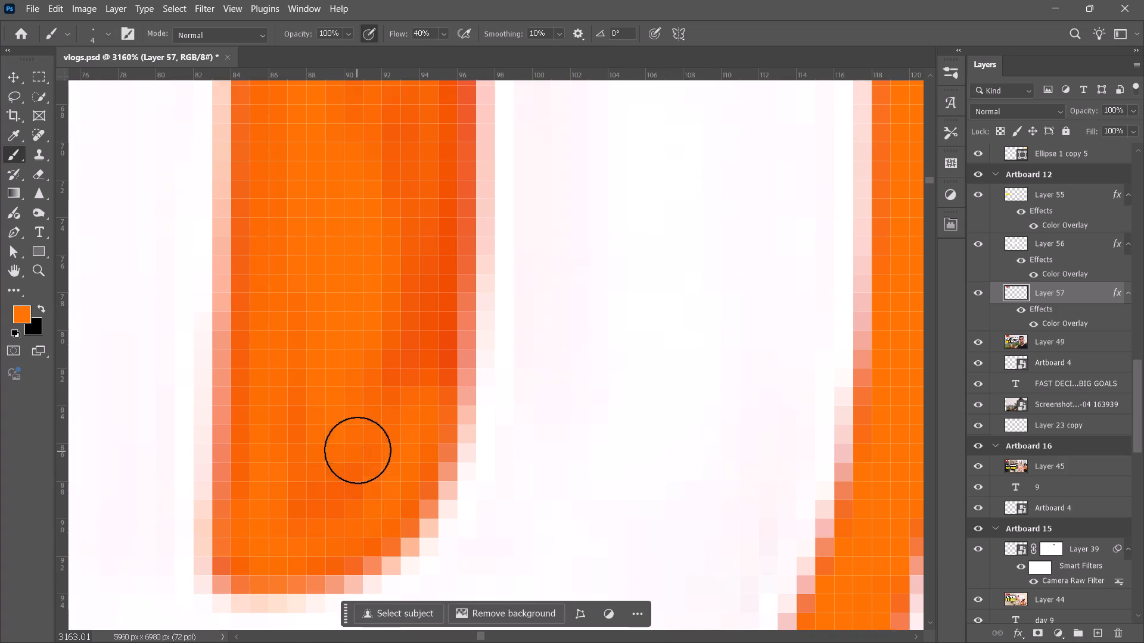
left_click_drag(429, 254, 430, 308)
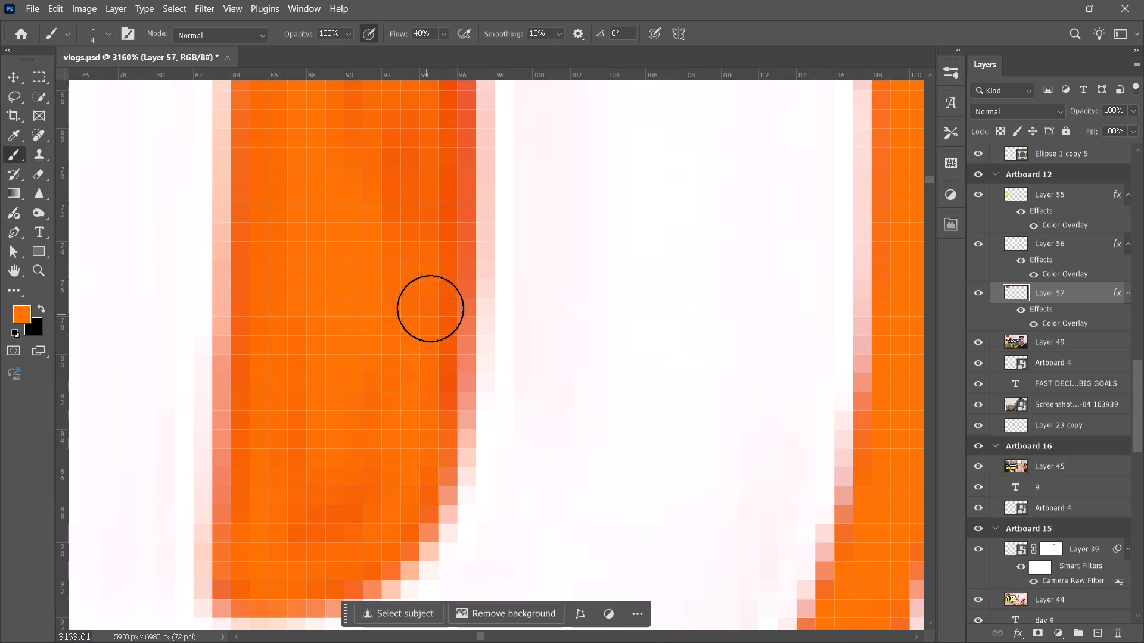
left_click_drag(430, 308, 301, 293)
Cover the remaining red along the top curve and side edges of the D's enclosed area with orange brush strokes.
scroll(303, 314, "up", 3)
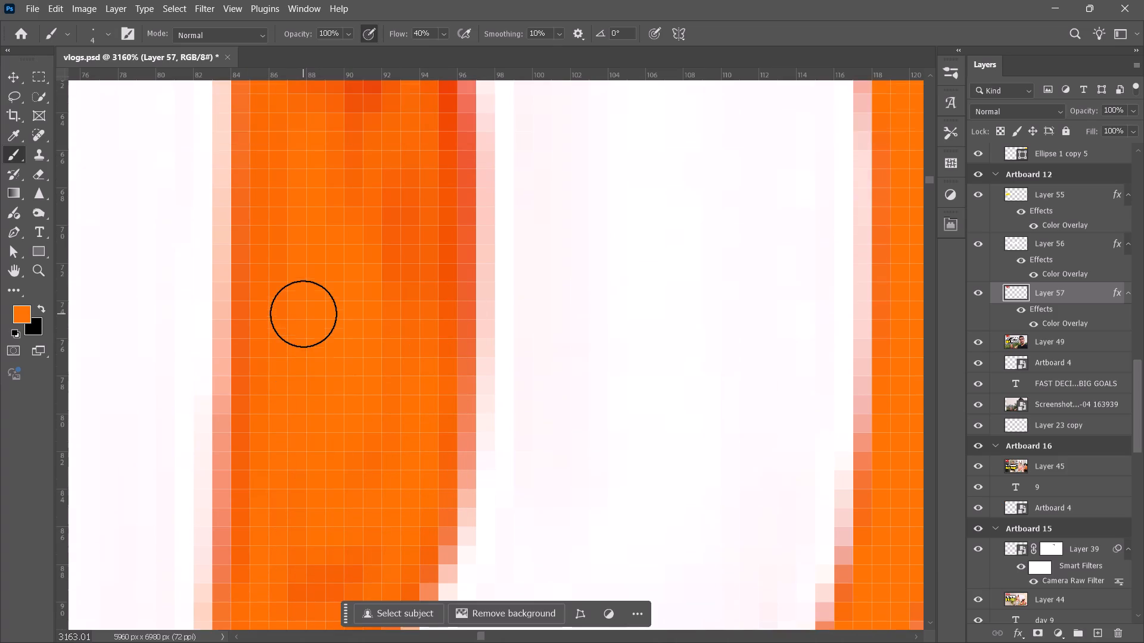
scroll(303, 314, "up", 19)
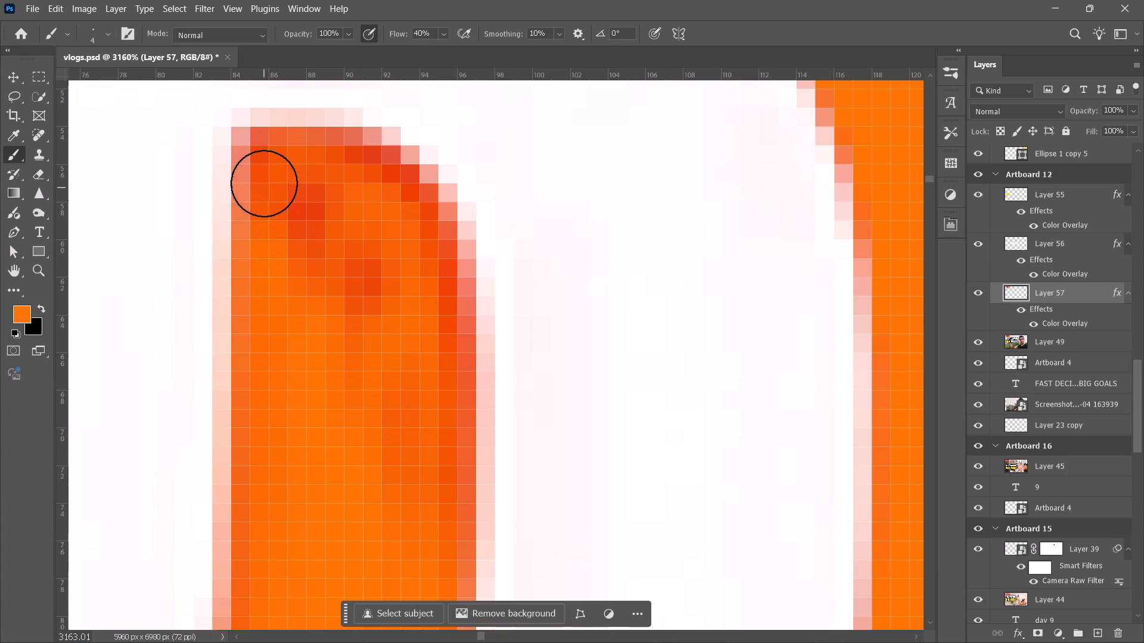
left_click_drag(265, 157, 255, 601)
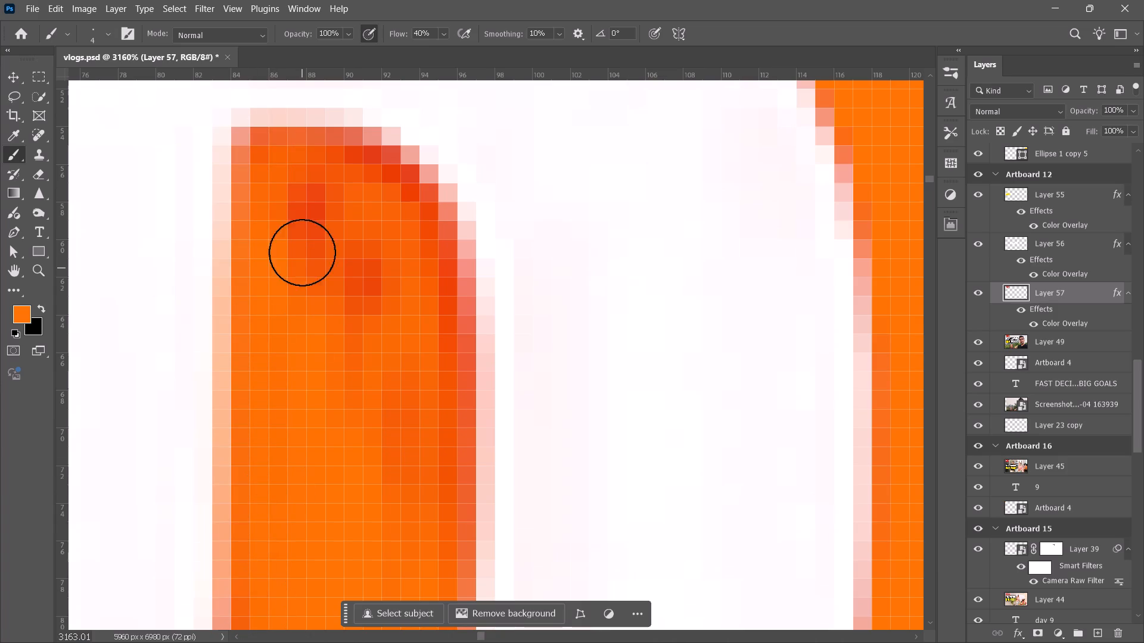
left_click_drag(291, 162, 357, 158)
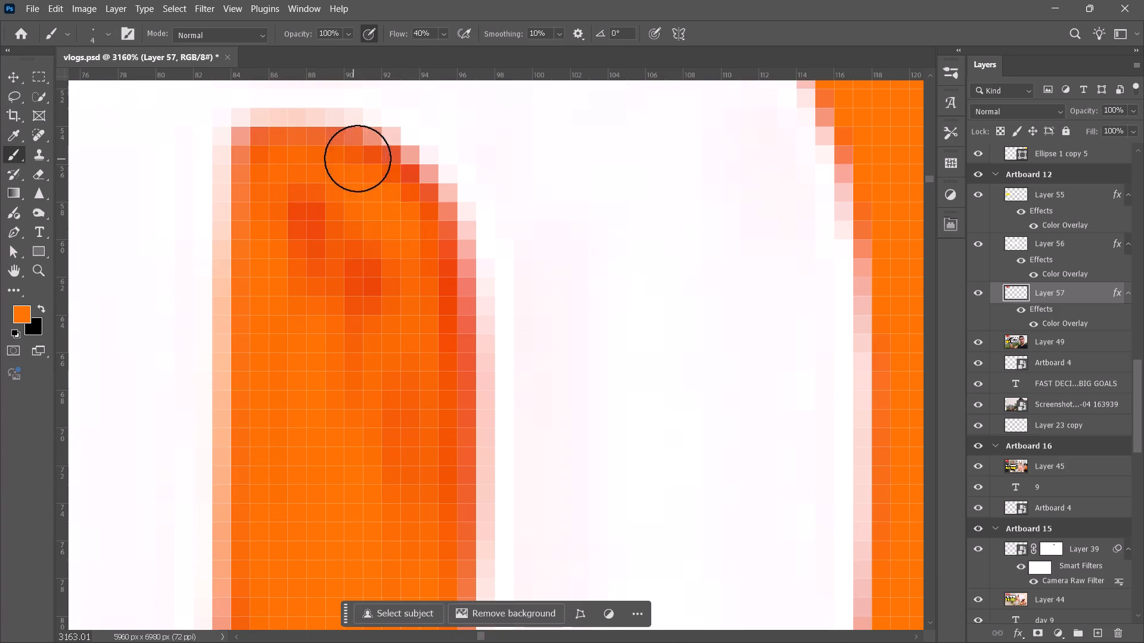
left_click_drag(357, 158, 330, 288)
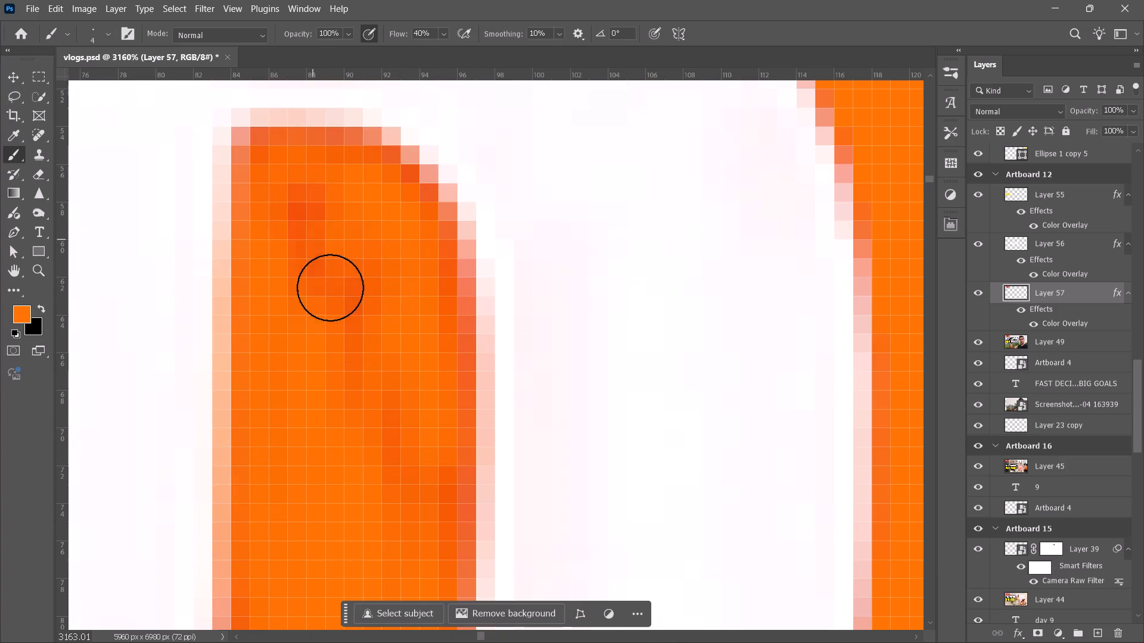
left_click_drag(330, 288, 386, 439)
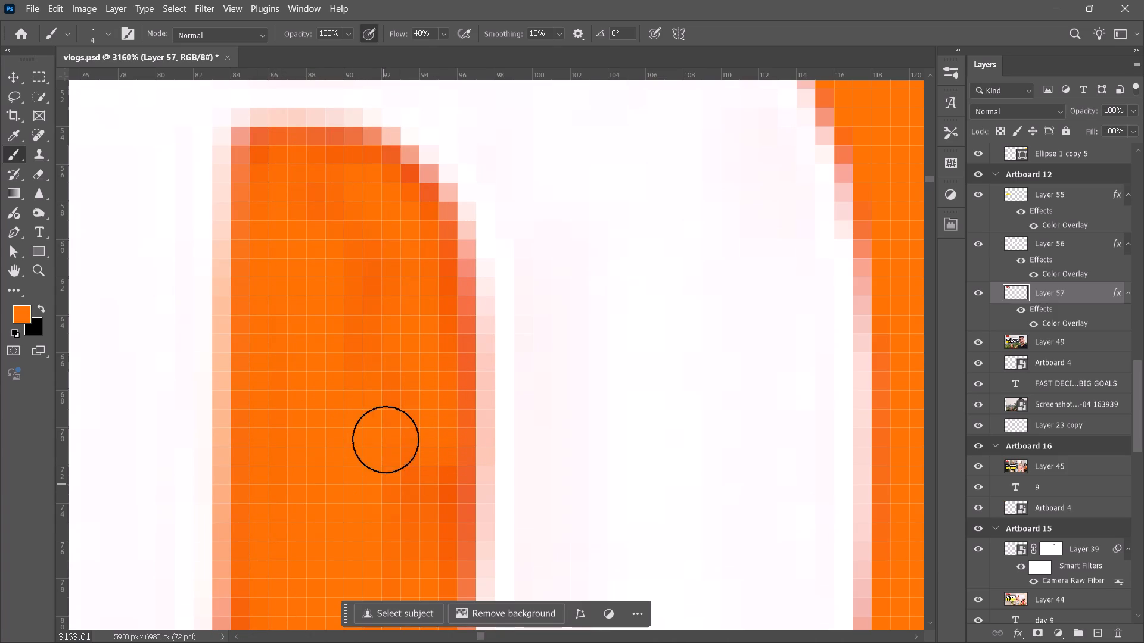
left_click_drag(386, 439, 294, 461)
Undo the brush strokes, the orange Color Overlay and the label copy, going back to the active label-background selection on Layer 49.
scroll(304, 409, "down", 17, "alt")
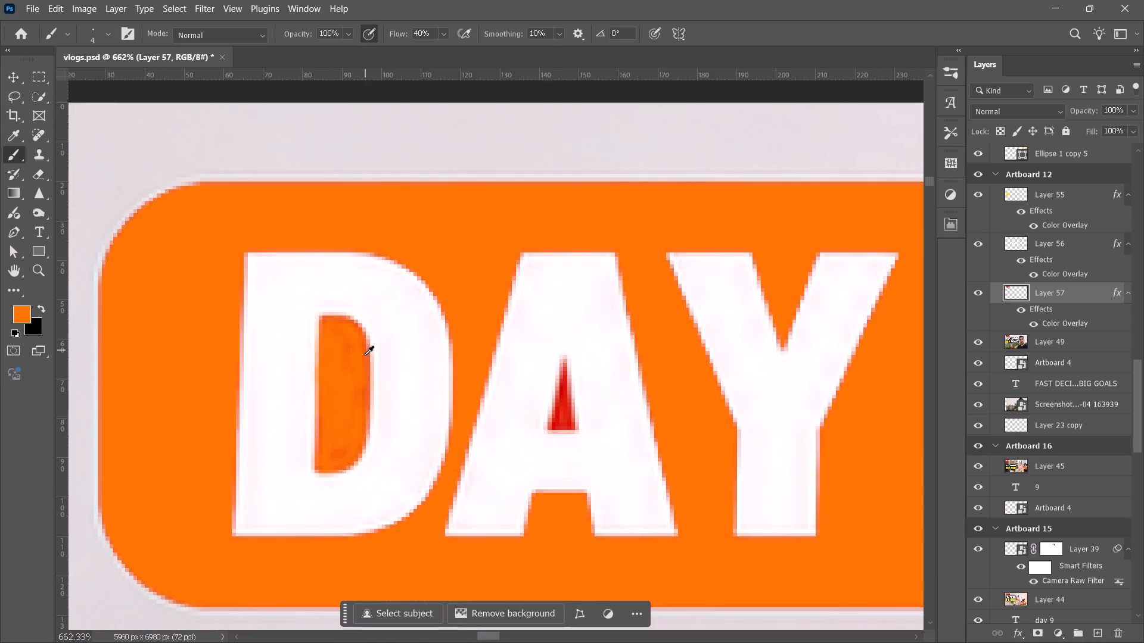
scroll(373, 432, "down", 5)
key("ctrl+z")
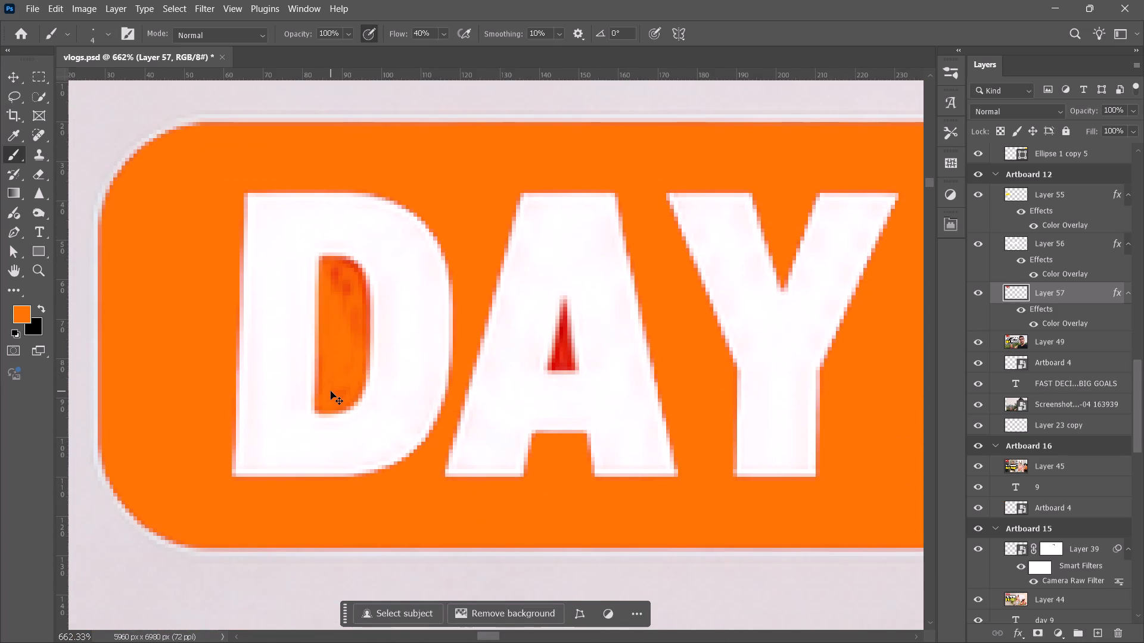
key("ctrl+z")
key("ctrl+z")
key("ctrl+z")
key("ctrl+z")
key("ctrl+z")
key("ctrl+z")
key("ctrl+z")
key("ctrl+z")
key("ctrl+z")
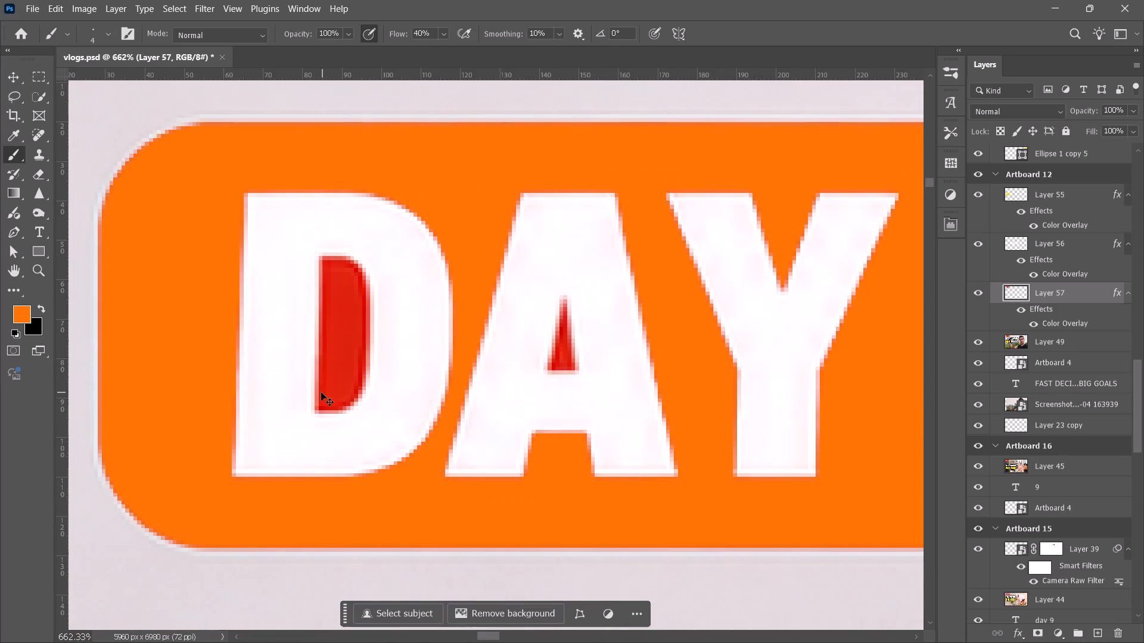
key("ctrl+z")
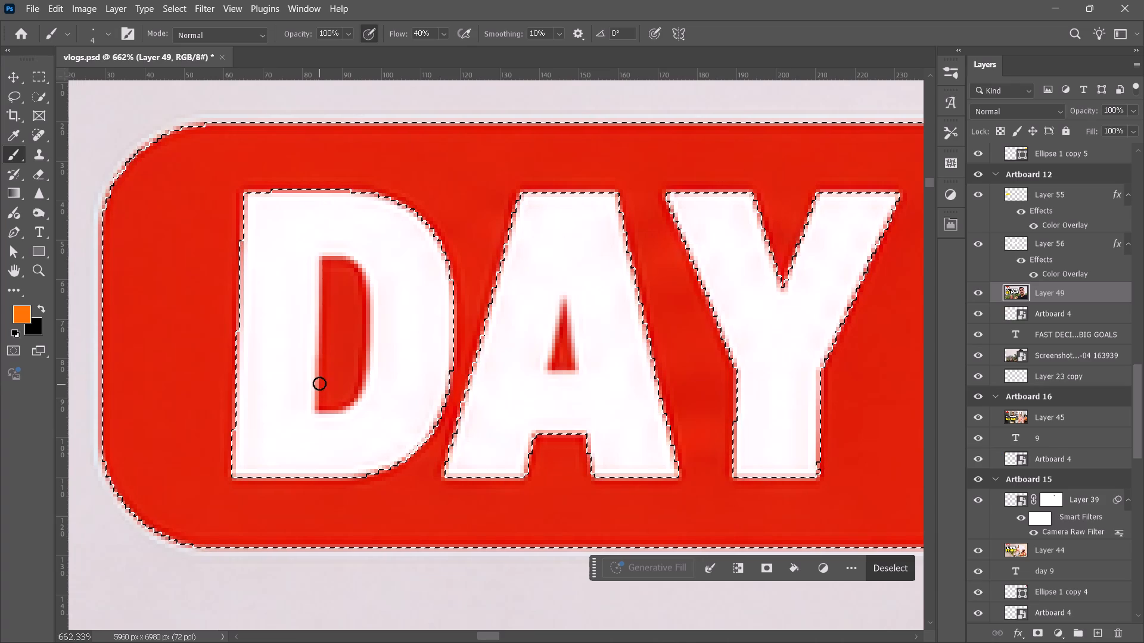
Add the red areas inside the D and the A to the label-background selection with the Magic Wand, and copy the selection to a new layer.
left_click(33, 104)
right_click(33, 104)
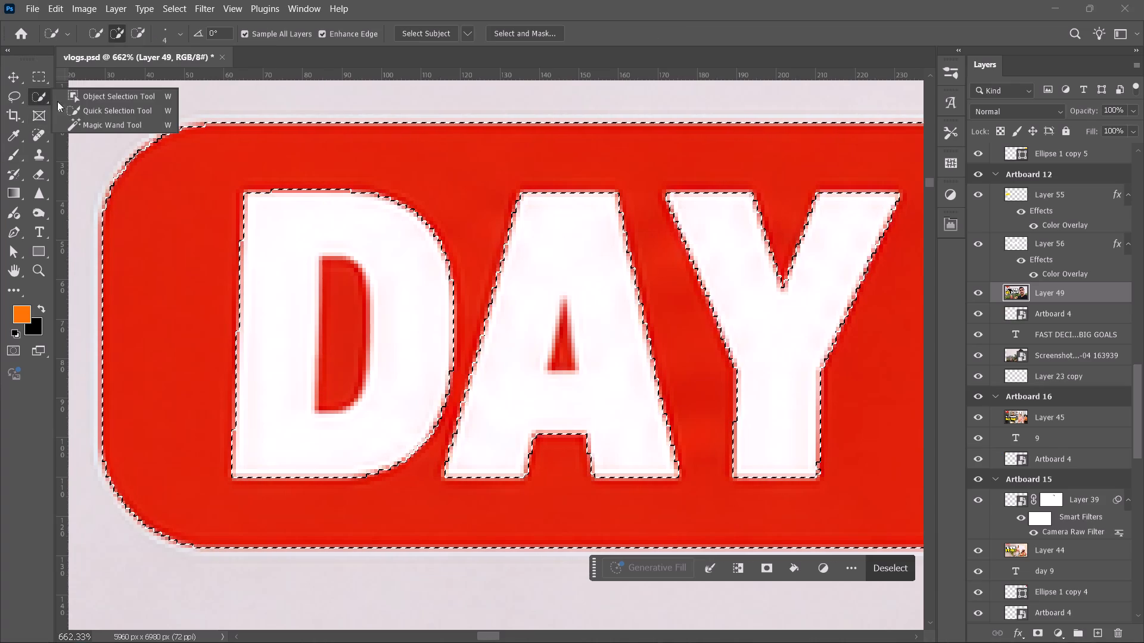
left_click(93, 125)
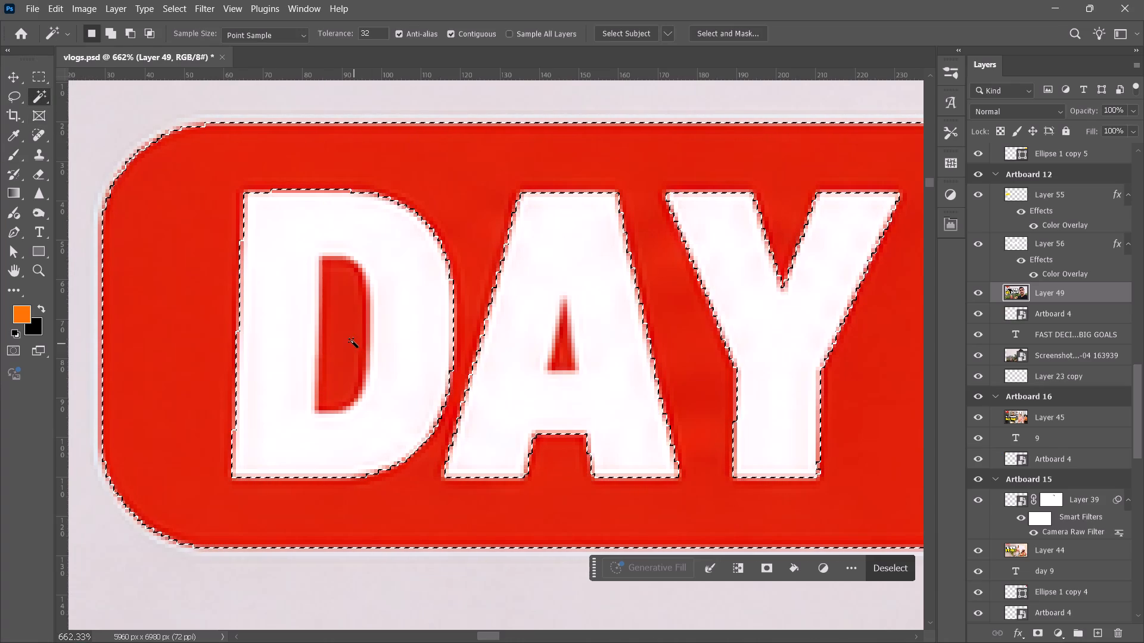
left_click(347, 331, "shift")
left_click(568, 351, "shift")
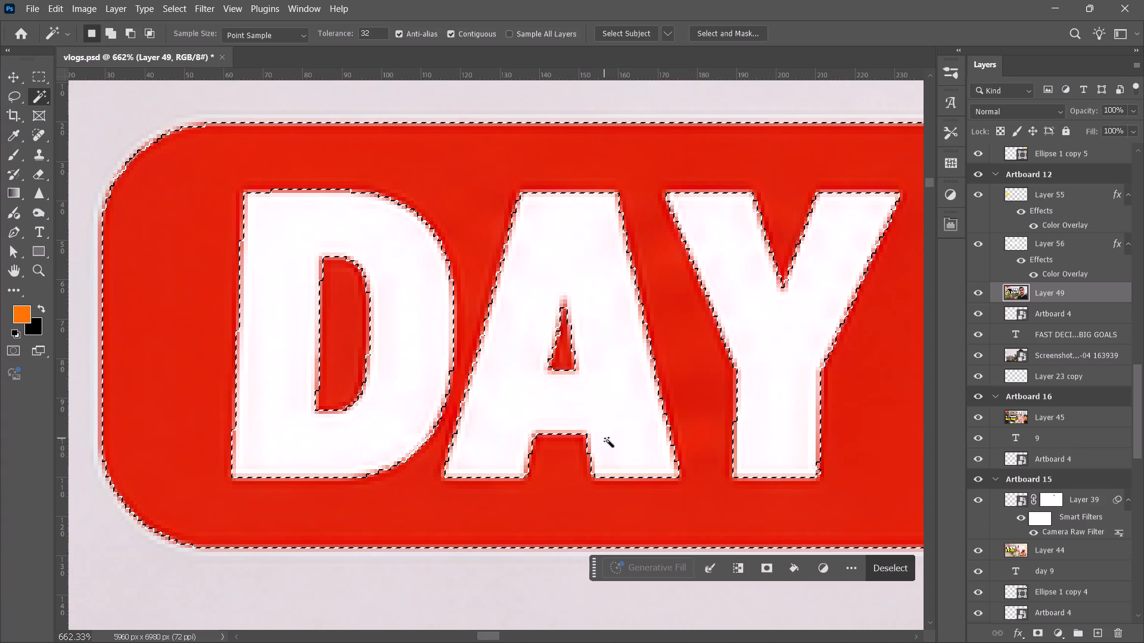
key("ctrl+j")
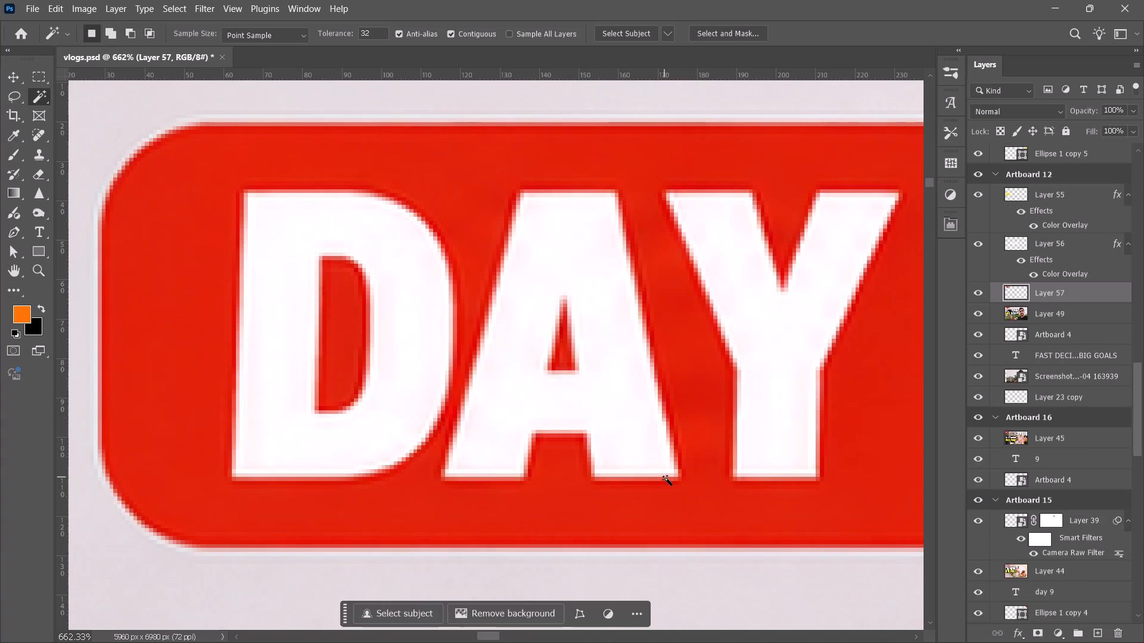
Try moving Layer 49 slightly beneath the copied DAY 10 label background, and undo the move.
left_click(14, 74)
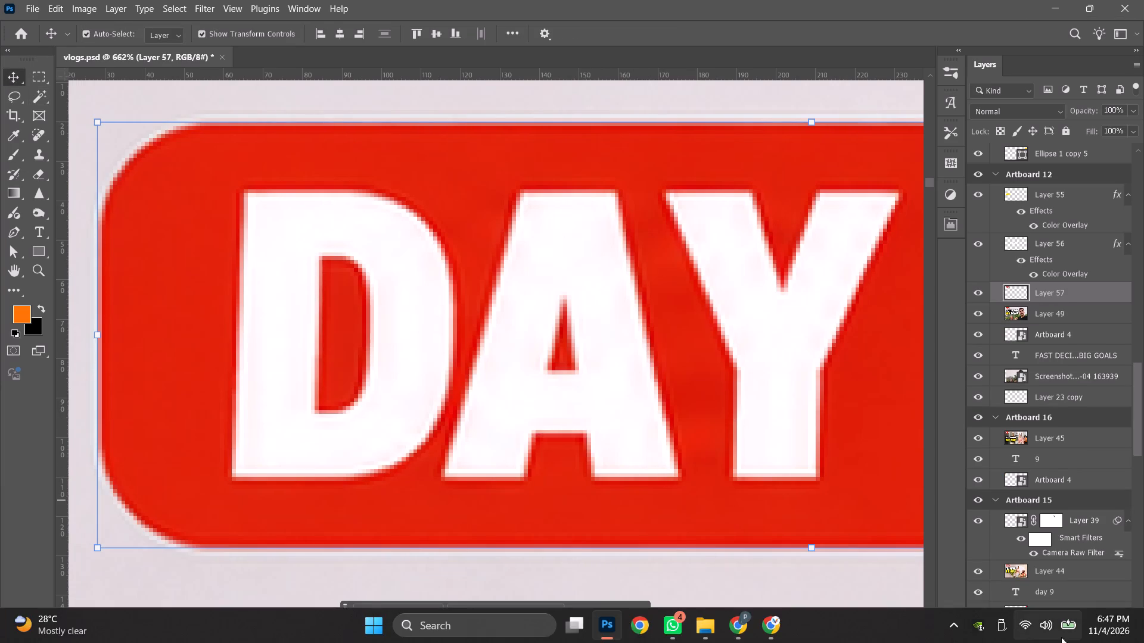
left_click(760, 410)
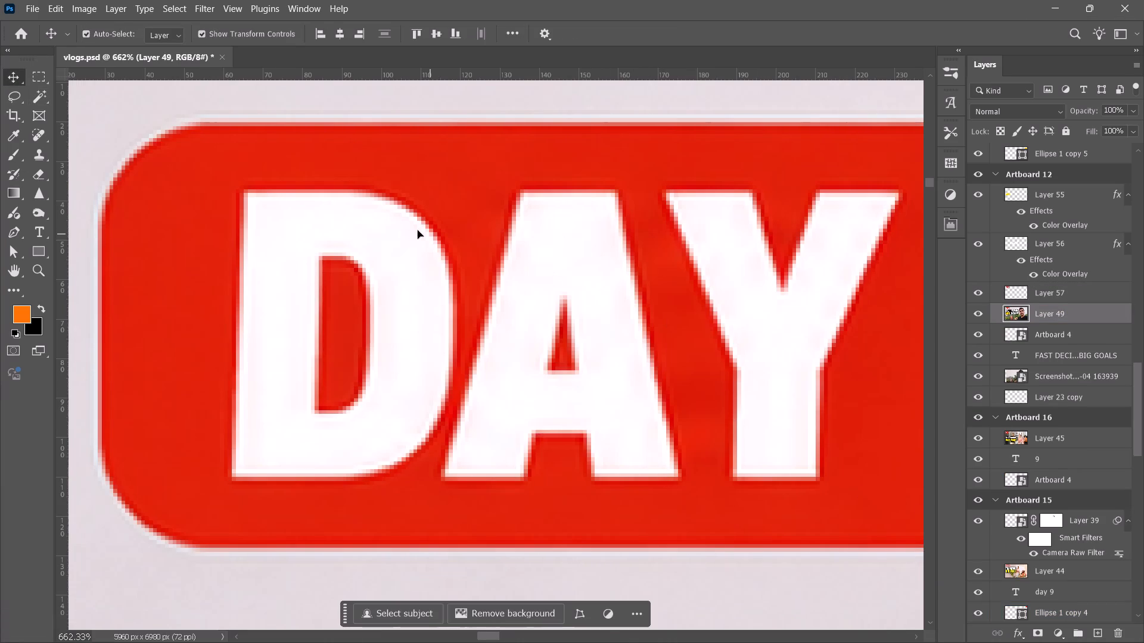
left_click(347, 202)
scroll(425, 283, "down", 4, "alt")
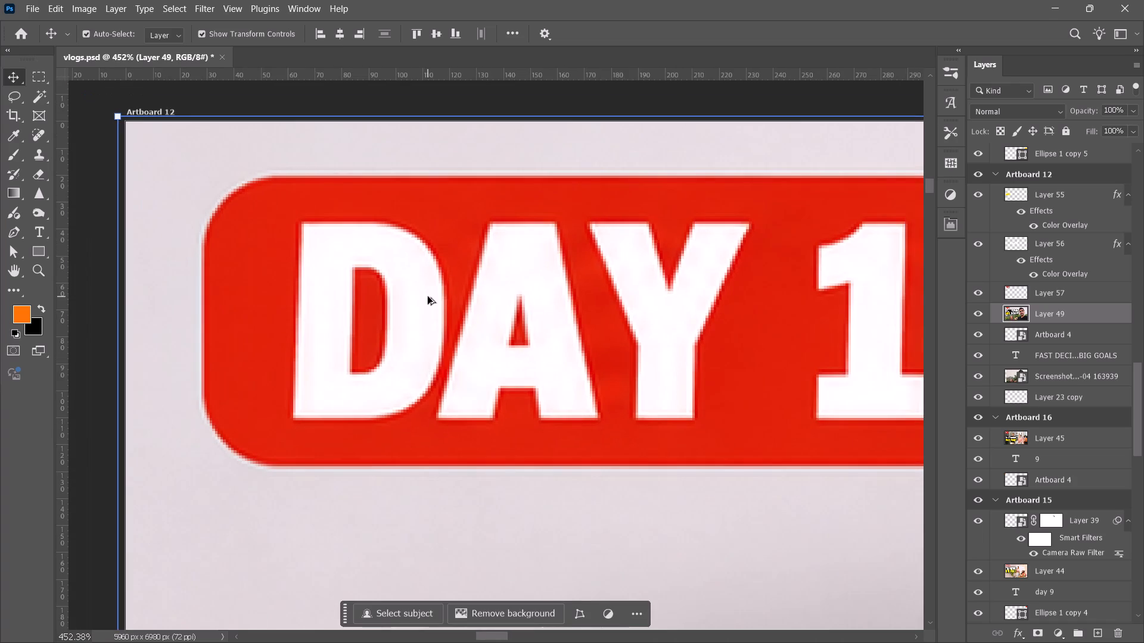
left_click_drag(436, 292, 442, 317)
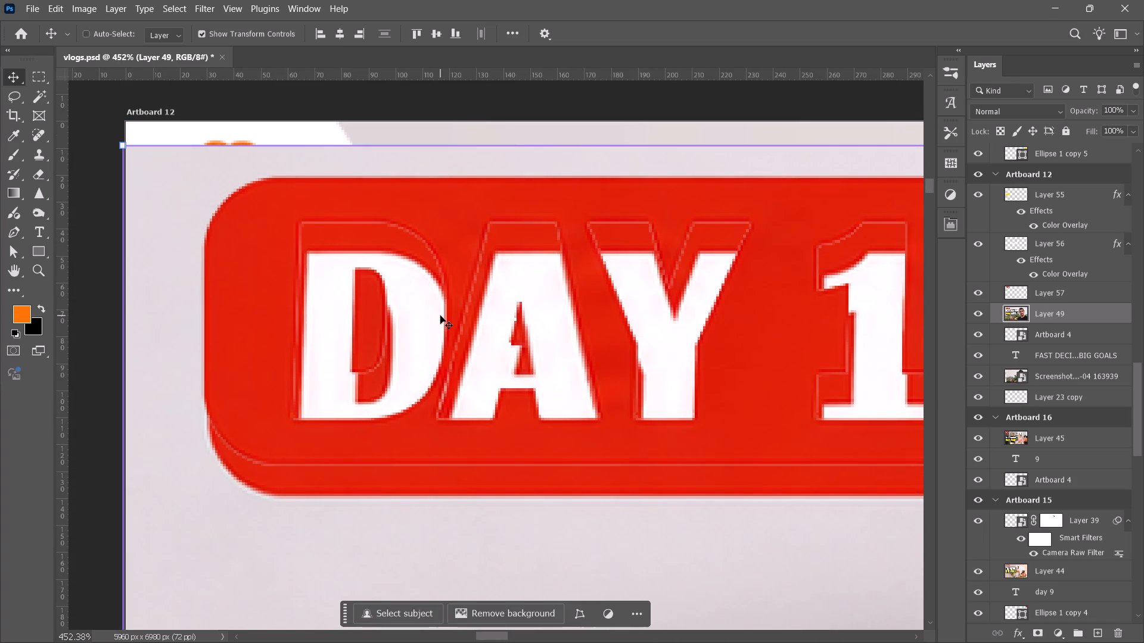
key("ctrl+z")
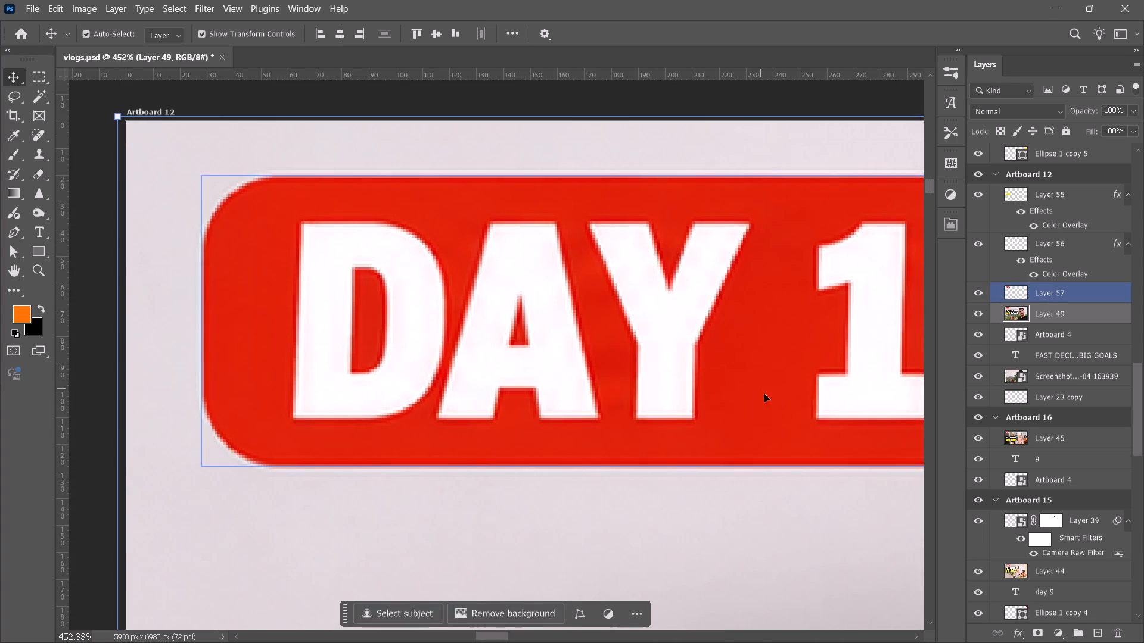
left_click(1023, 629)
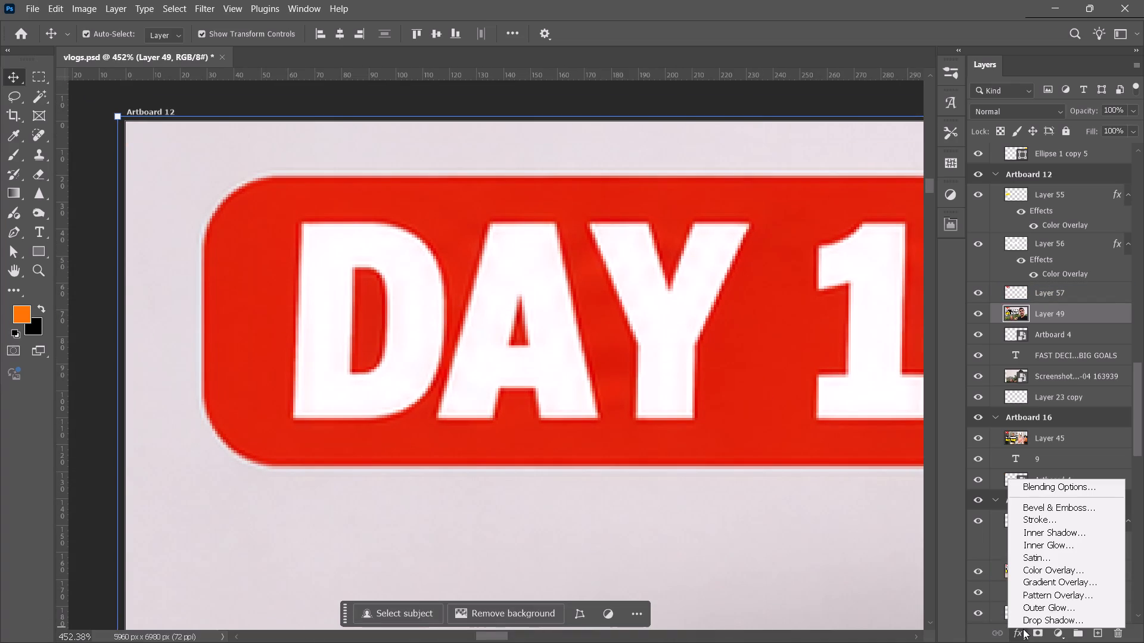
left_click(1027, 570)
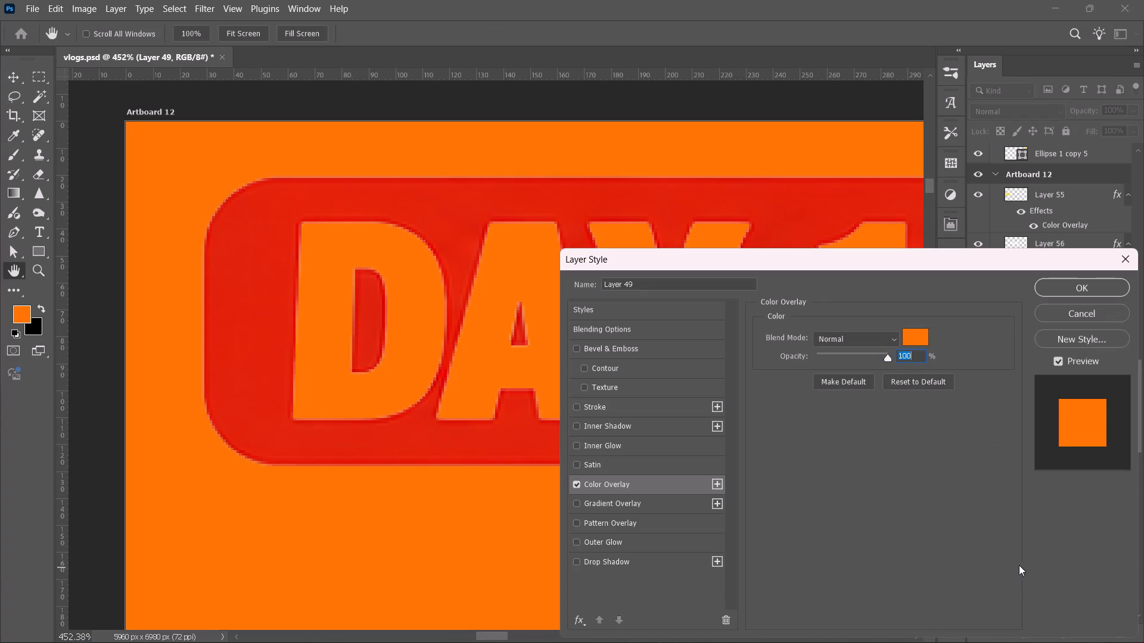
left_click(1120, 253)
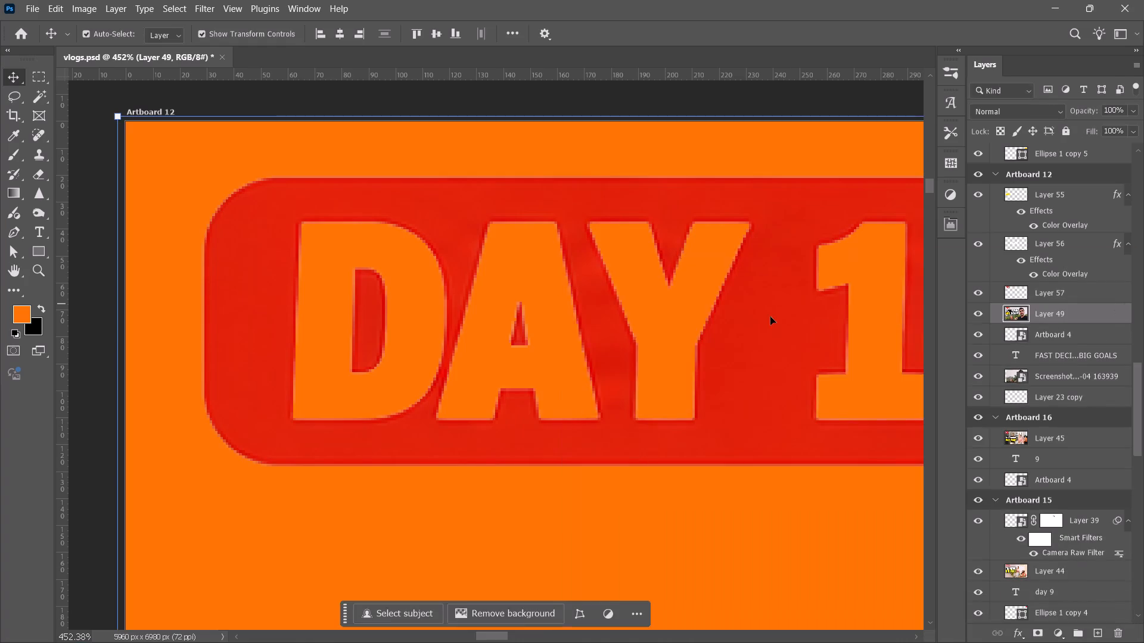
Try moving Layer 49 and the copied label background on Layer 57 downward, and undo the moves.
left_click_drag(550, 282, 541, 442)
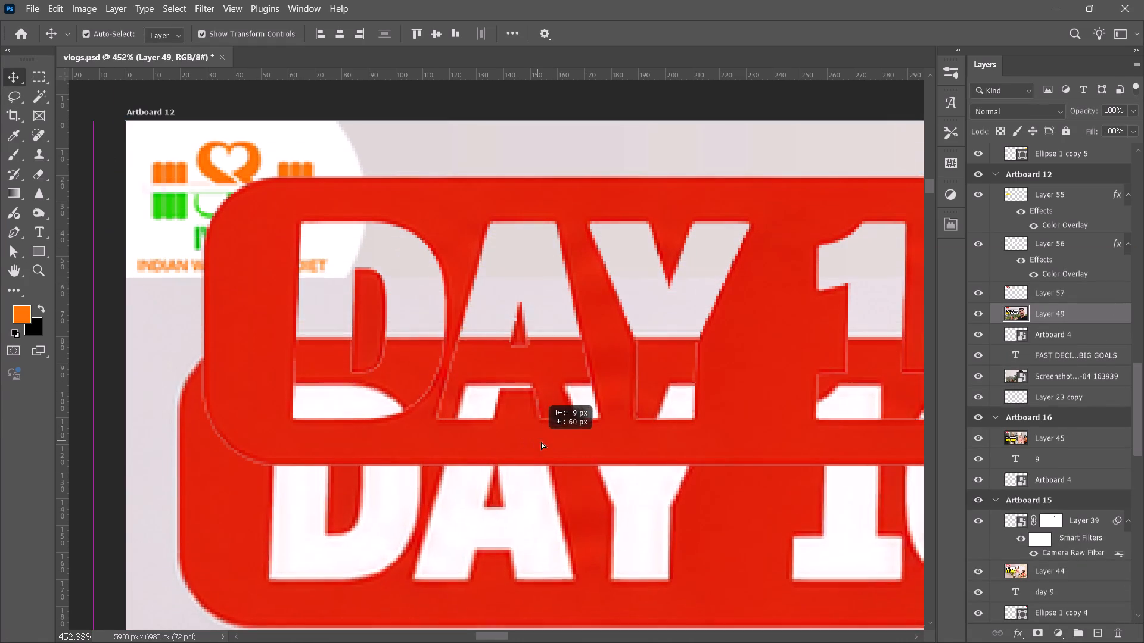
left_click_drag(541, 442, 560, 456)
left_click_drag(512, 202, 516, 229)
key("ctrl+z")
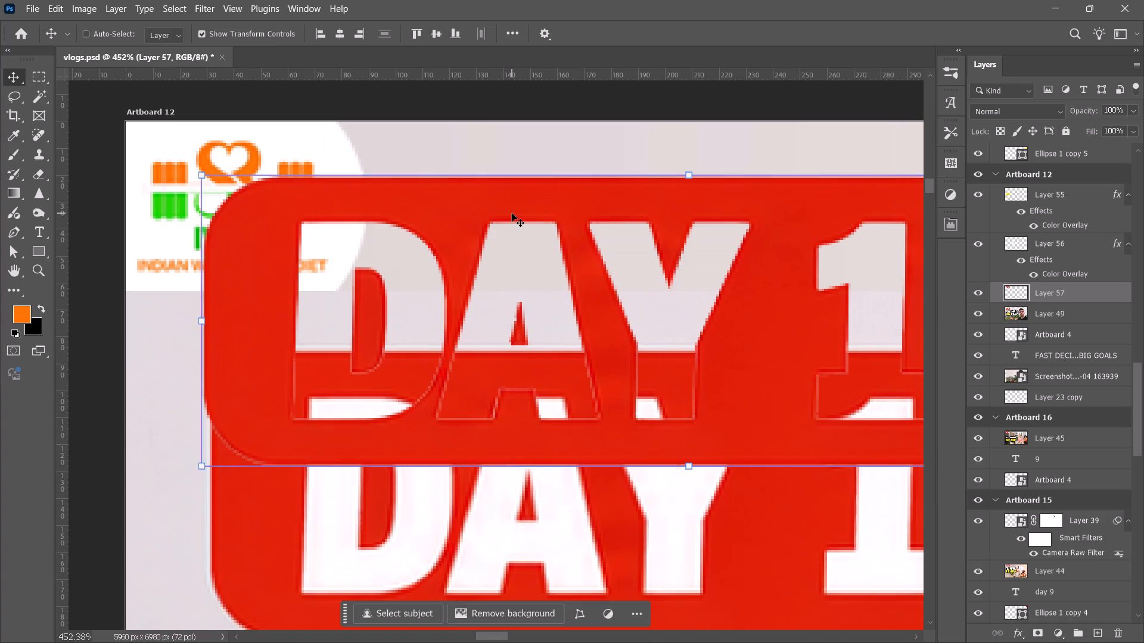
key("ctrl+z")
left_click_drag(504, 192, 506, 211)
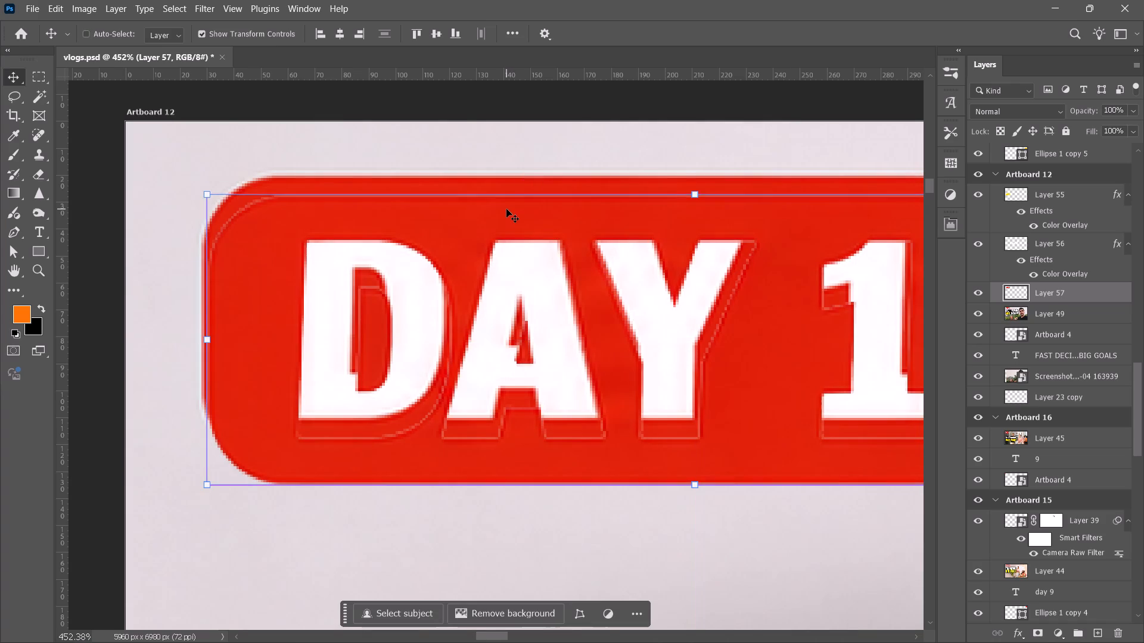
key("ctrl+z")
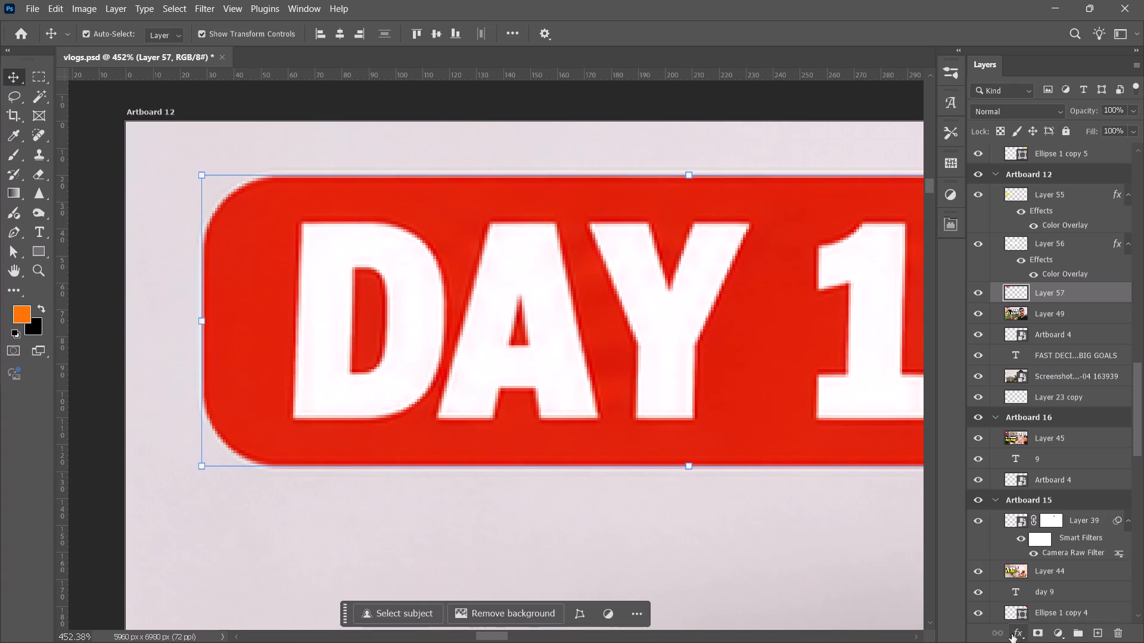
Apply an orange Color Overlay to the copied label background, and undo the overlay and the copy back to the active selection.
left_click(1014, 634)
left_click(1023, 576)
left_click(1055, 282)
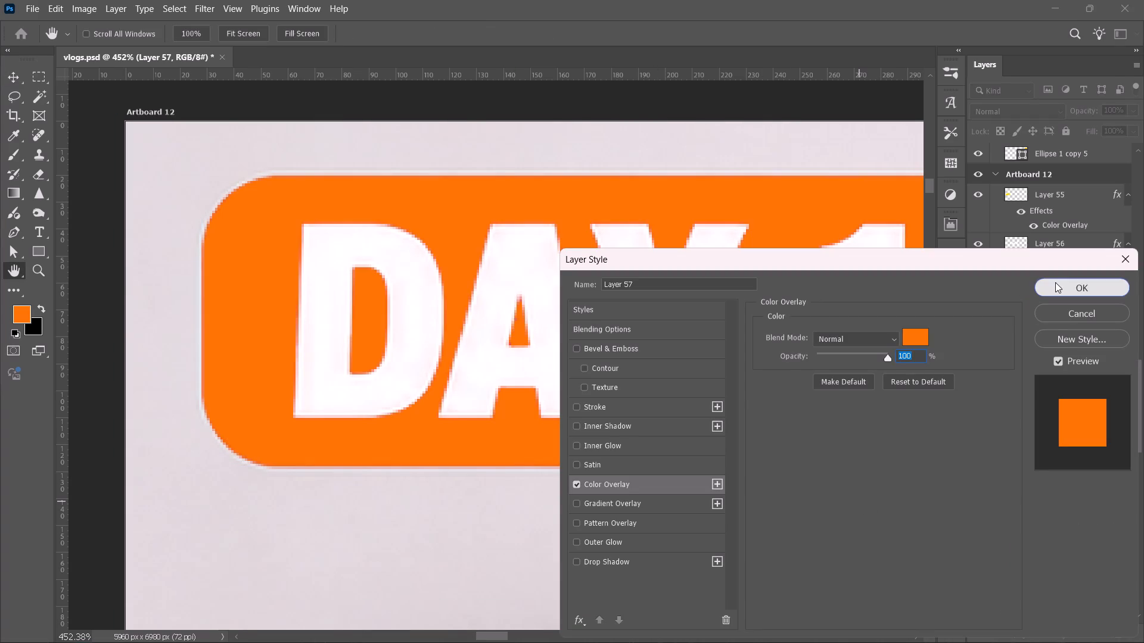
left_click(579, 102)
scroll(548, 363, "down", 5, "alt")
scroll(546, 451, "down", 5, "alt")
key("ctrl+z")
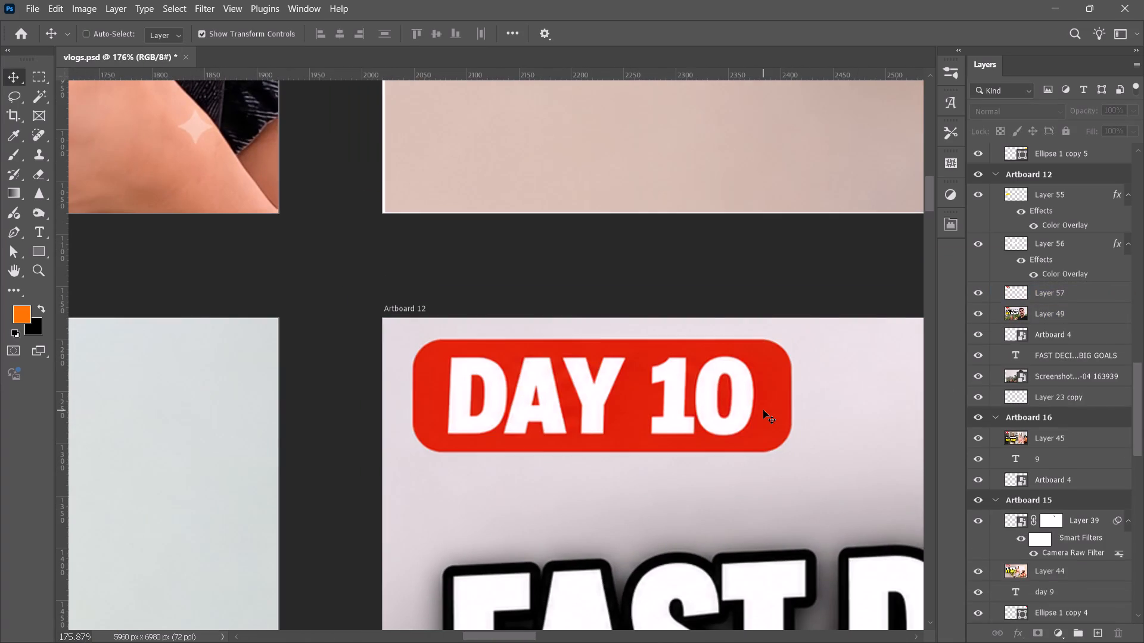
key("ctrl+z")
Add the red area inside the 0 to the label-background selection with the Magic Wand, and copy the selection to a new layer.
scroll(680, 438, "up", 7, "alt")
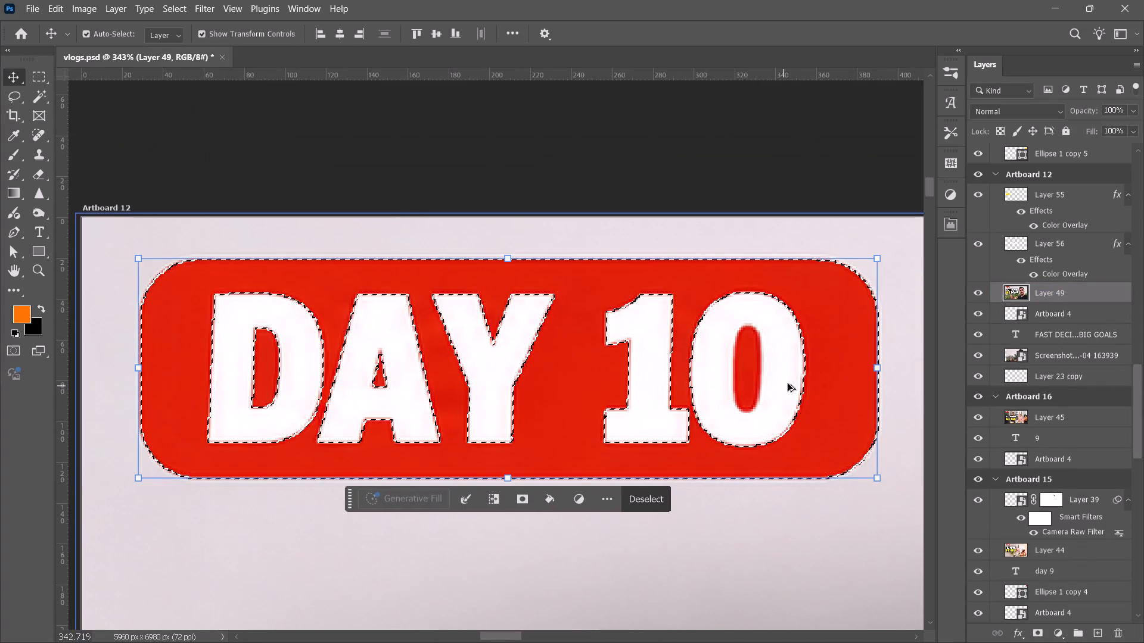
left_click(46, 99)
left_click(751, 366, "shift")
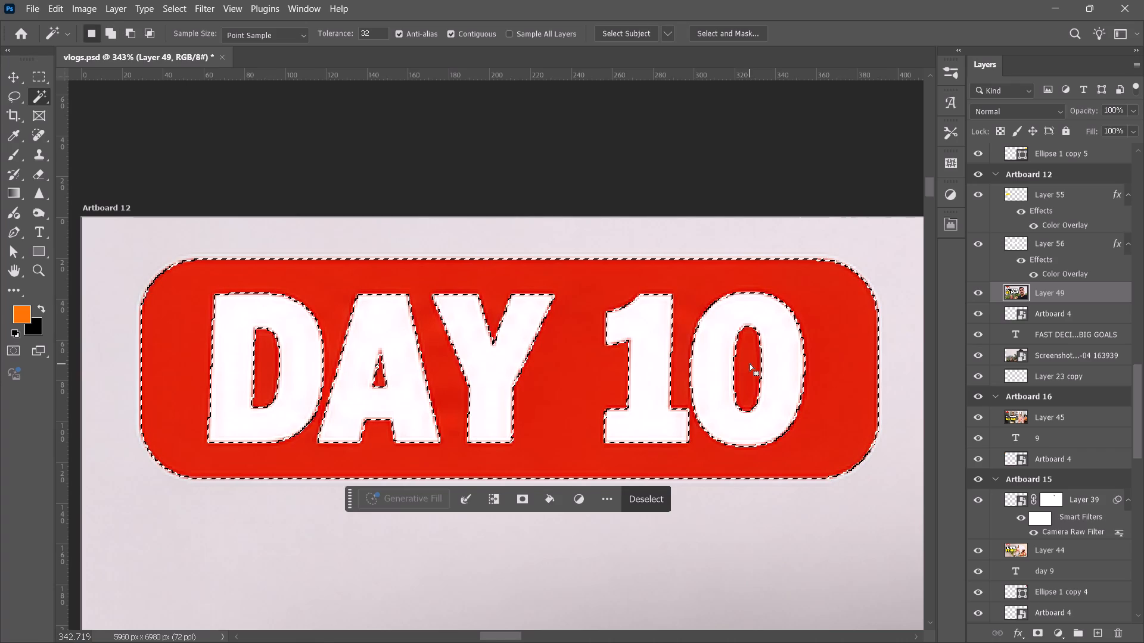
key("ctrl+j")
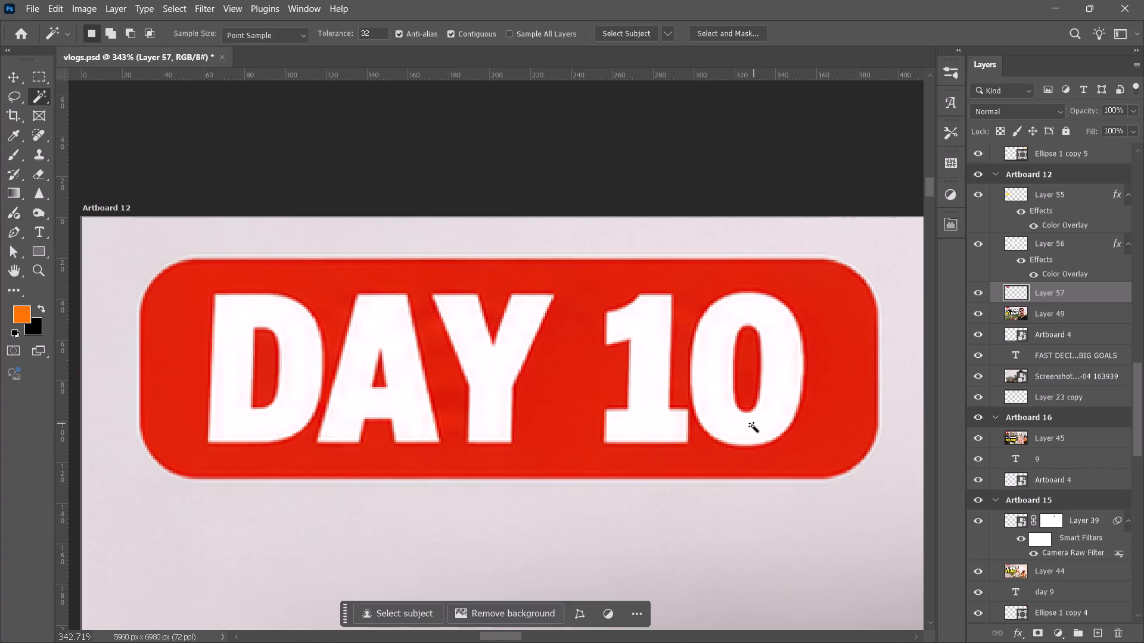
Apply an orange Color Overlay at 100% opacity to the copied DAY 10 label background on Layer 57.
left_click(13, 75)
left_click(556, 360)
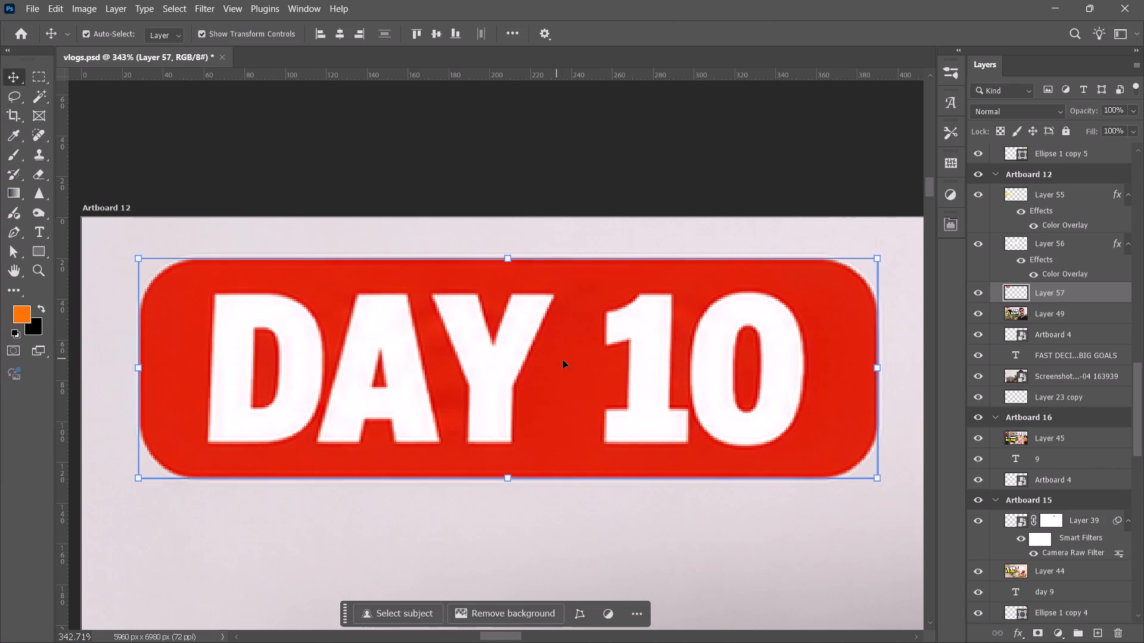
left_click(1017, 633)
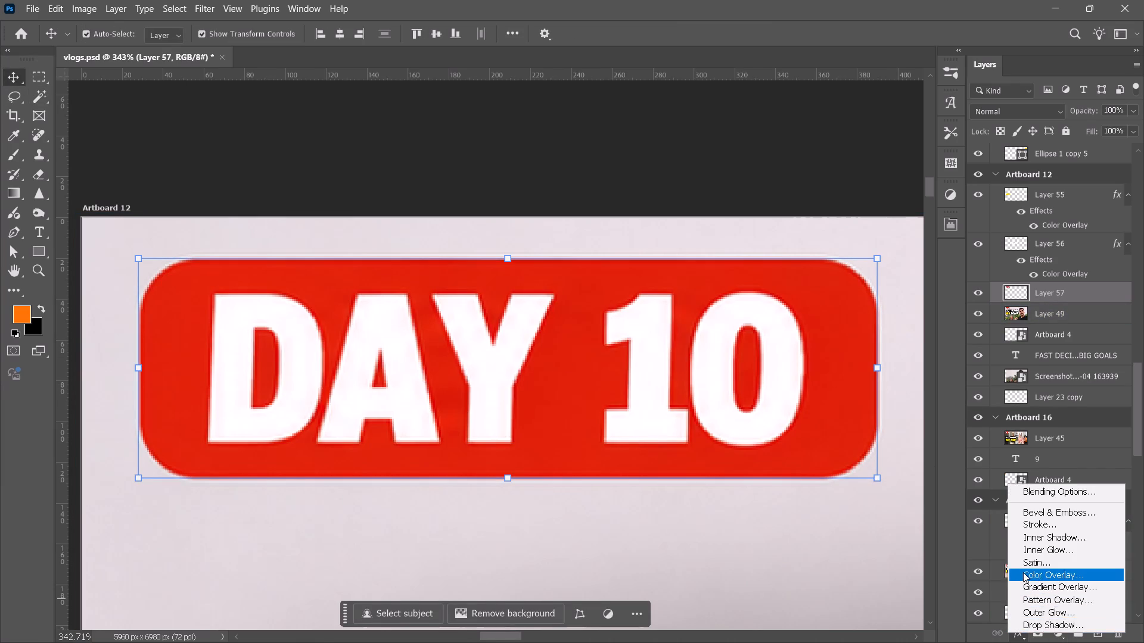
left_click(1024, 572)
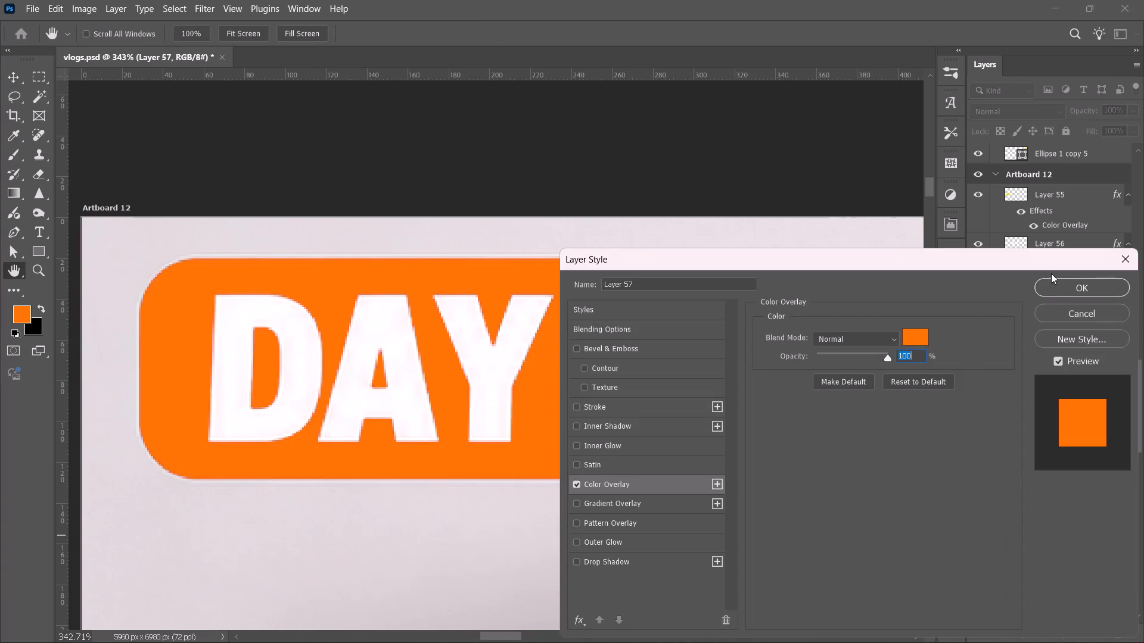
left_click(1051, 273)
left_click(1052, 285)
left_click(718, 171)
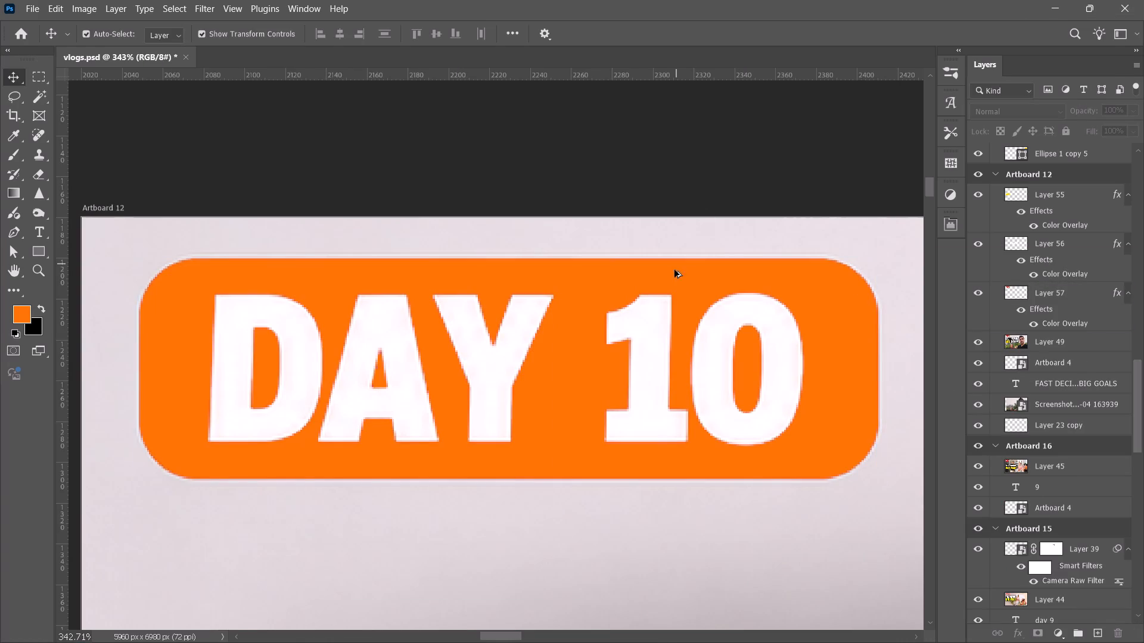
Examine the recoloured DAY 10 label and headline on Artboard 12, up close and beside the neighbouring thumbnails.
scroll(669, 290, "down", 18, "alt")
scroll(757, 403, "down", 4, "alt")
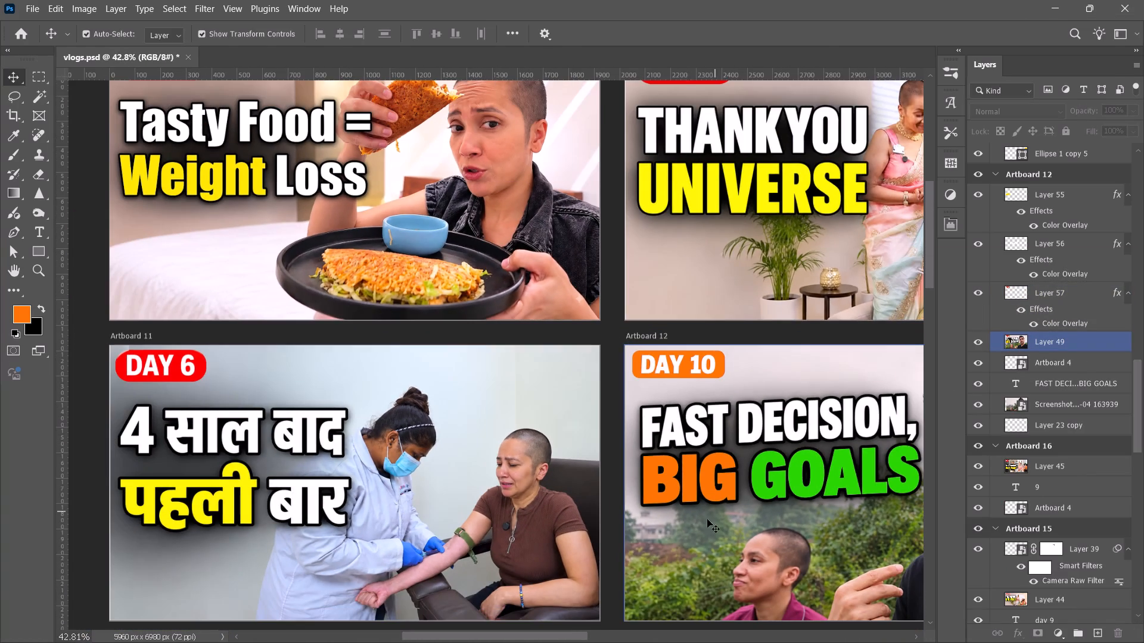
left_click_drag(508, 635, 577, 632)
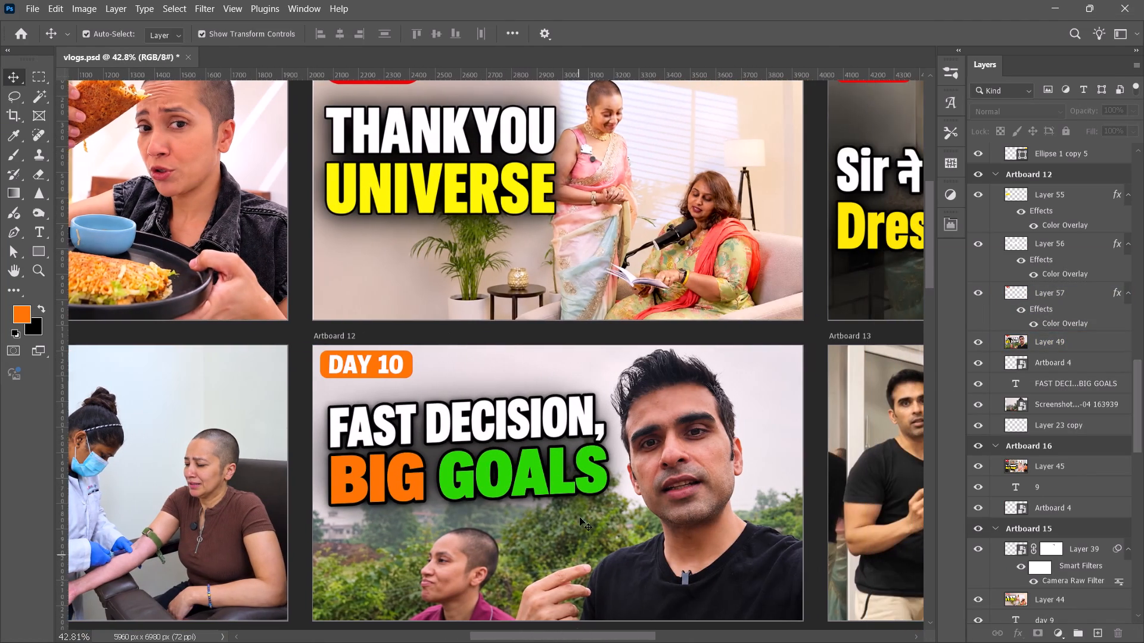
scroll(582, 447, "down", 8)
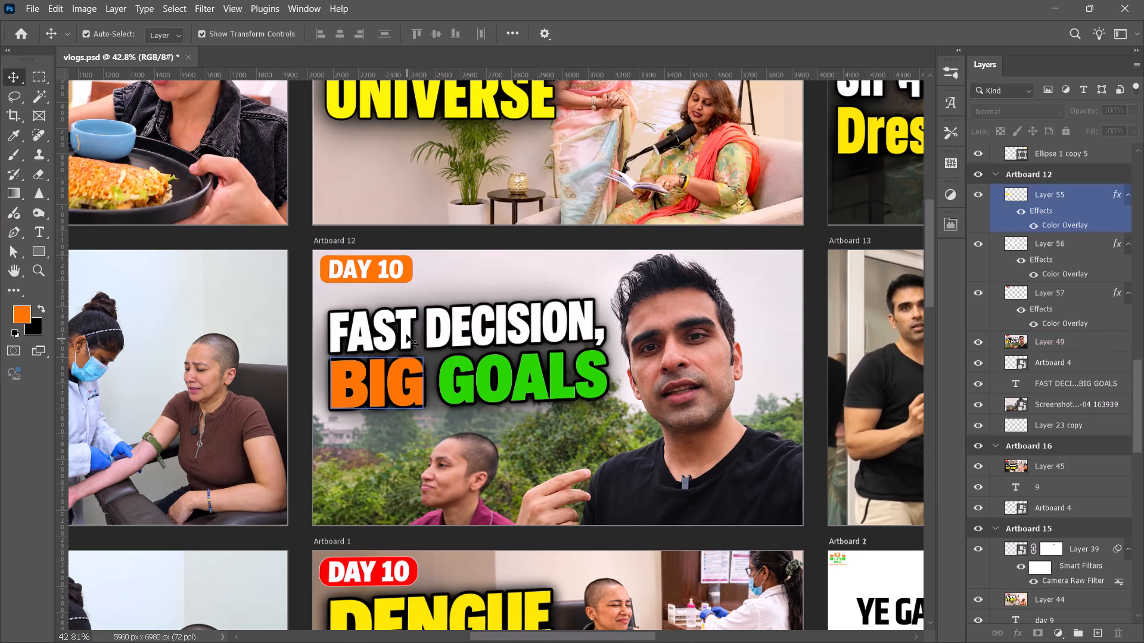
scroll(397, 286, "up", 11, "alt")
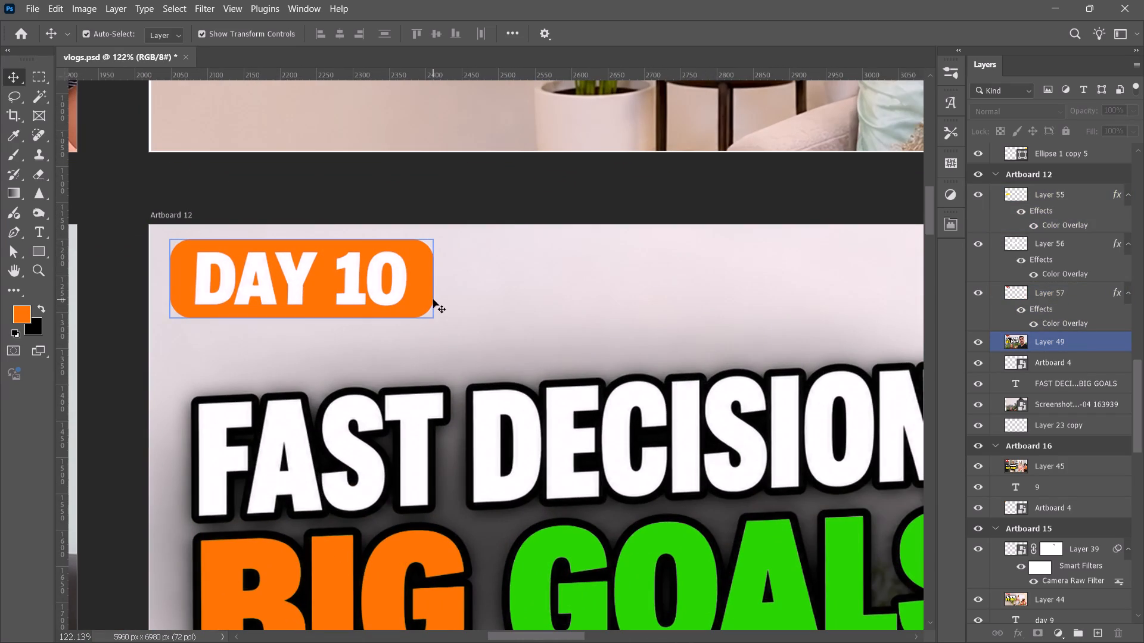
scroll(438, 281, "down", 10, "alt")
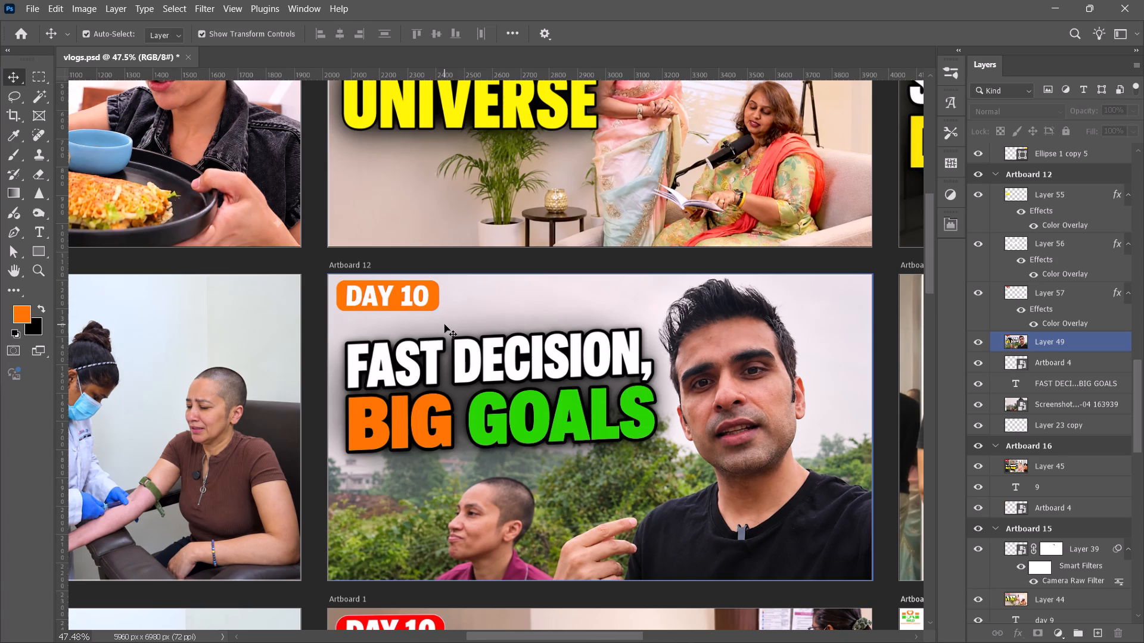
Remove the blemishes on the man's ear-side cheek and forehead on Layer 49 with the Spot Healing Brush.
scroll(807, 360, "up", 14, "alt")
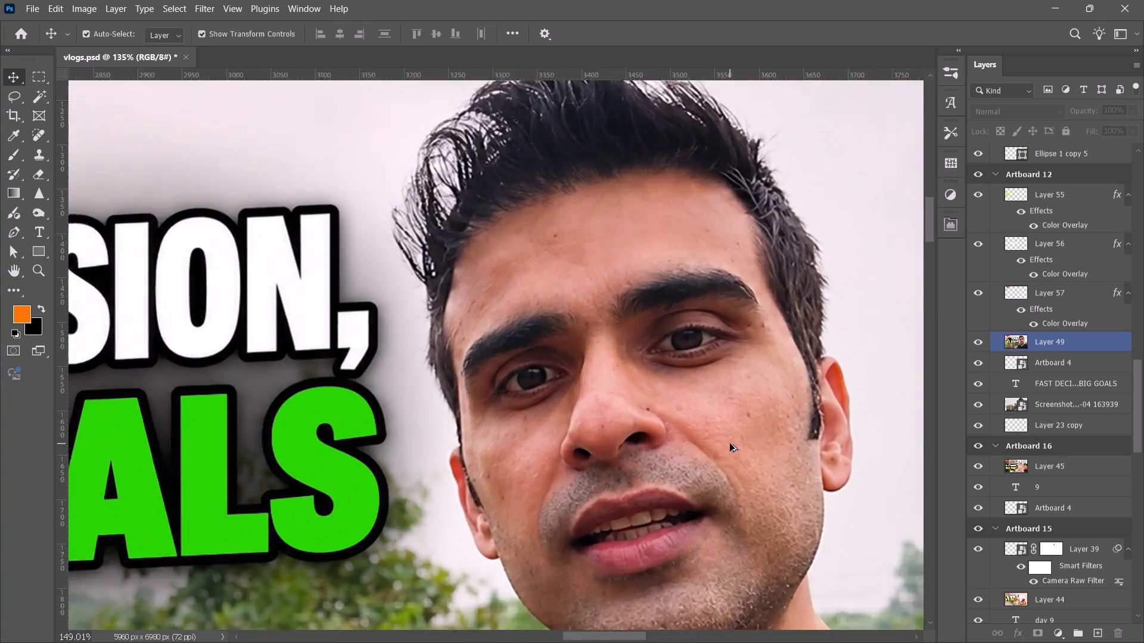
scroll(691, 445, "up", 4)
left_click(665, 408)
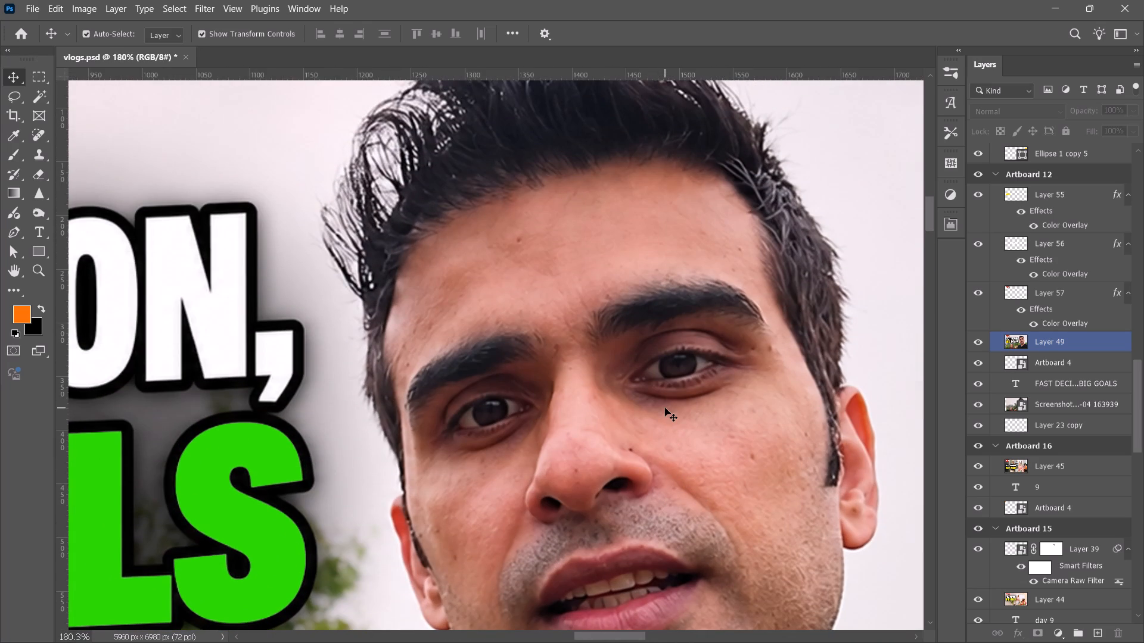
left_click(209, 14)
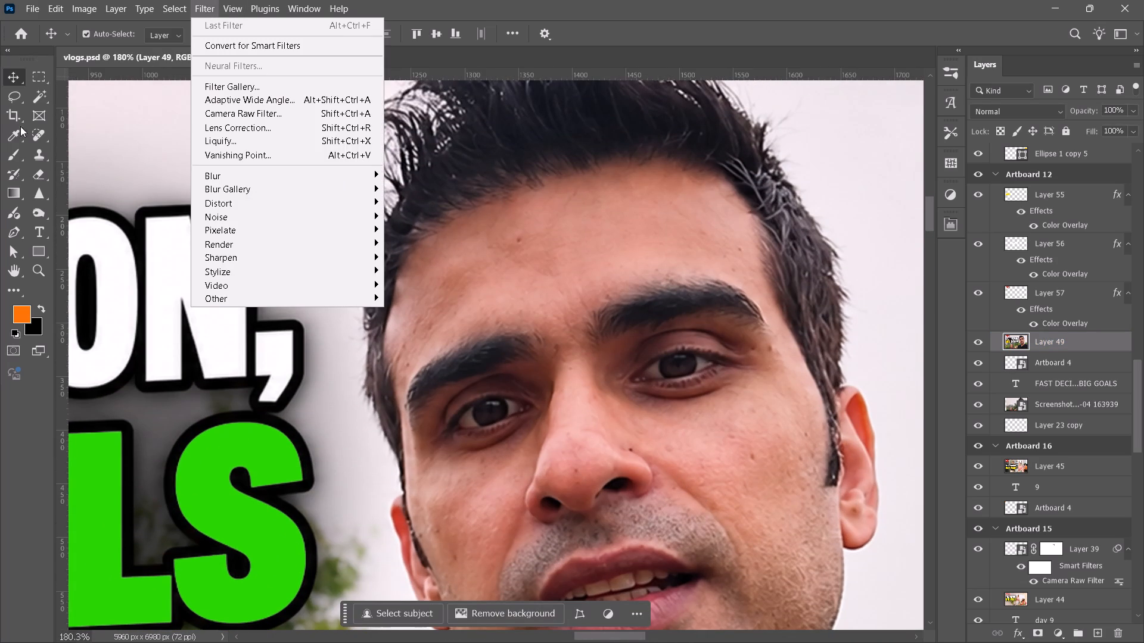
left_click(40, 136)
right_click(41, 136)
left_click(88, 133)
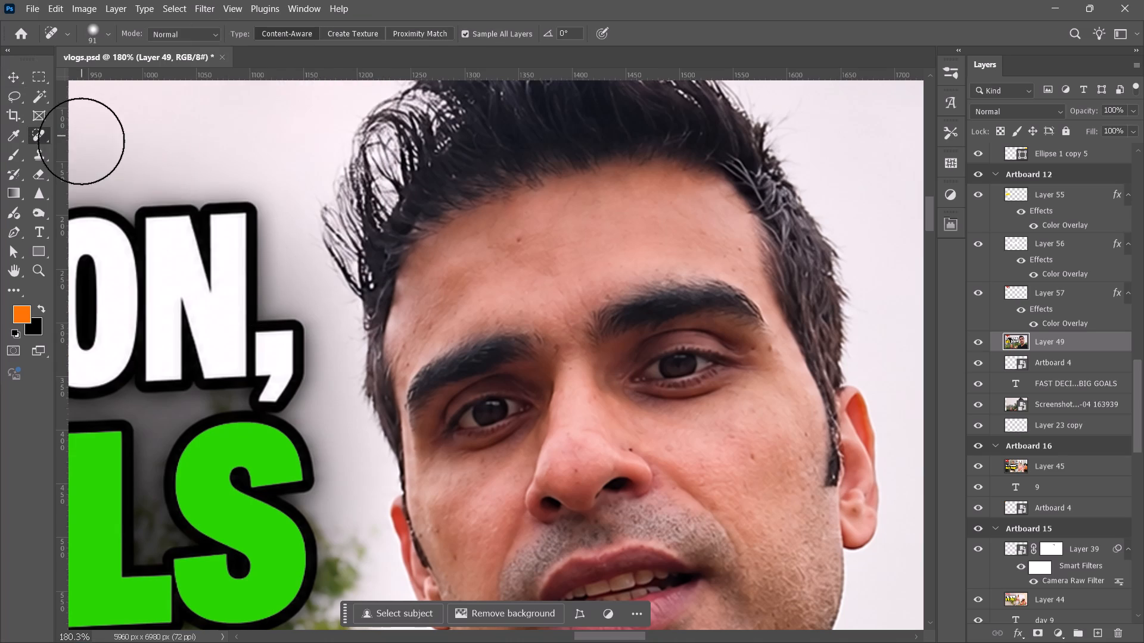
left_click(751, 464)
scroll(745, 566, "down", 5)
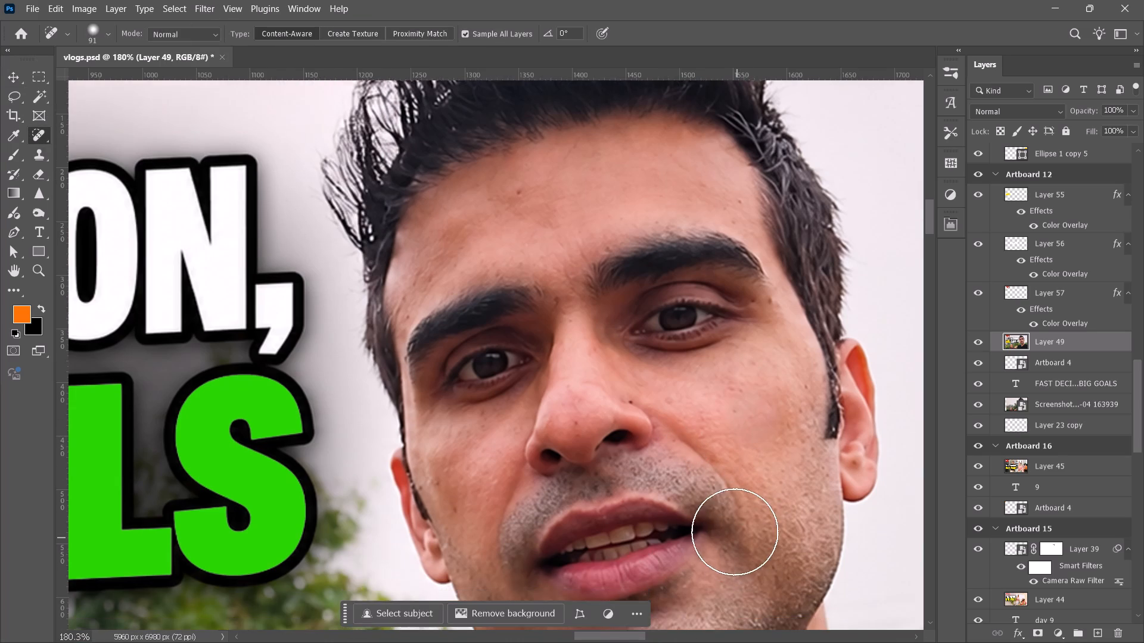
scroll(735, 532, "down", 3)
scroll(666, 295, "up", 3)
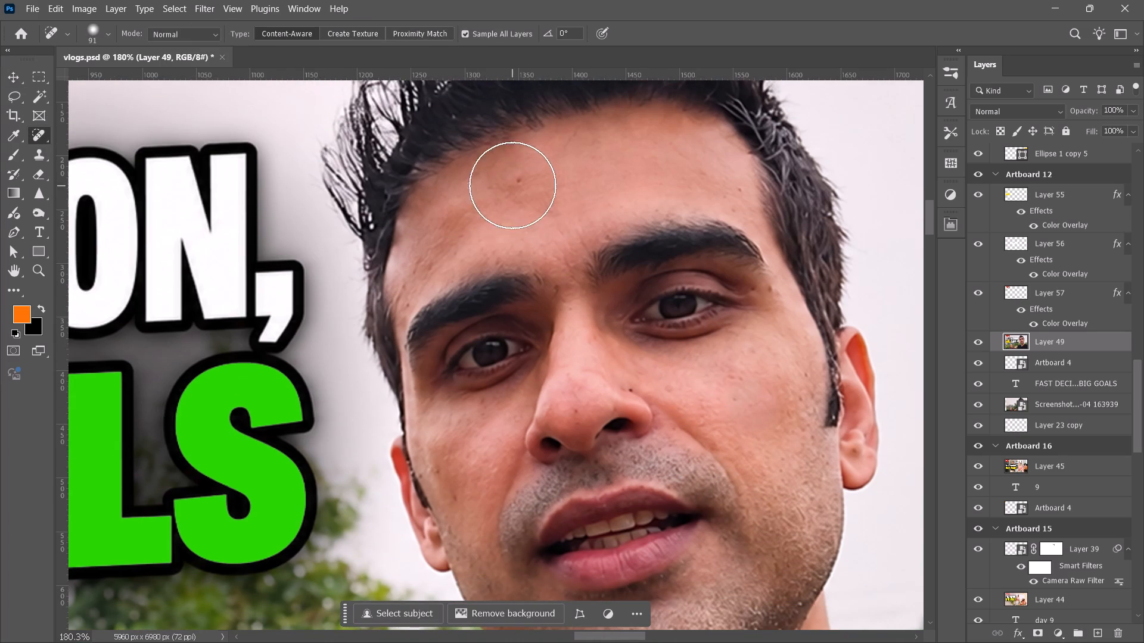
left_click(512, 176)
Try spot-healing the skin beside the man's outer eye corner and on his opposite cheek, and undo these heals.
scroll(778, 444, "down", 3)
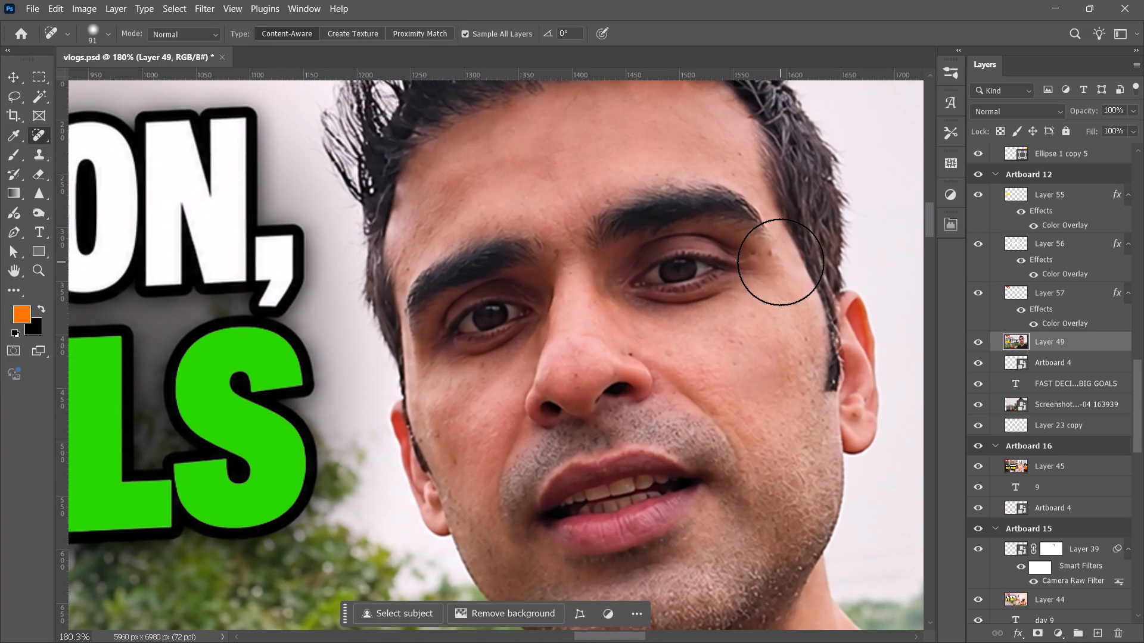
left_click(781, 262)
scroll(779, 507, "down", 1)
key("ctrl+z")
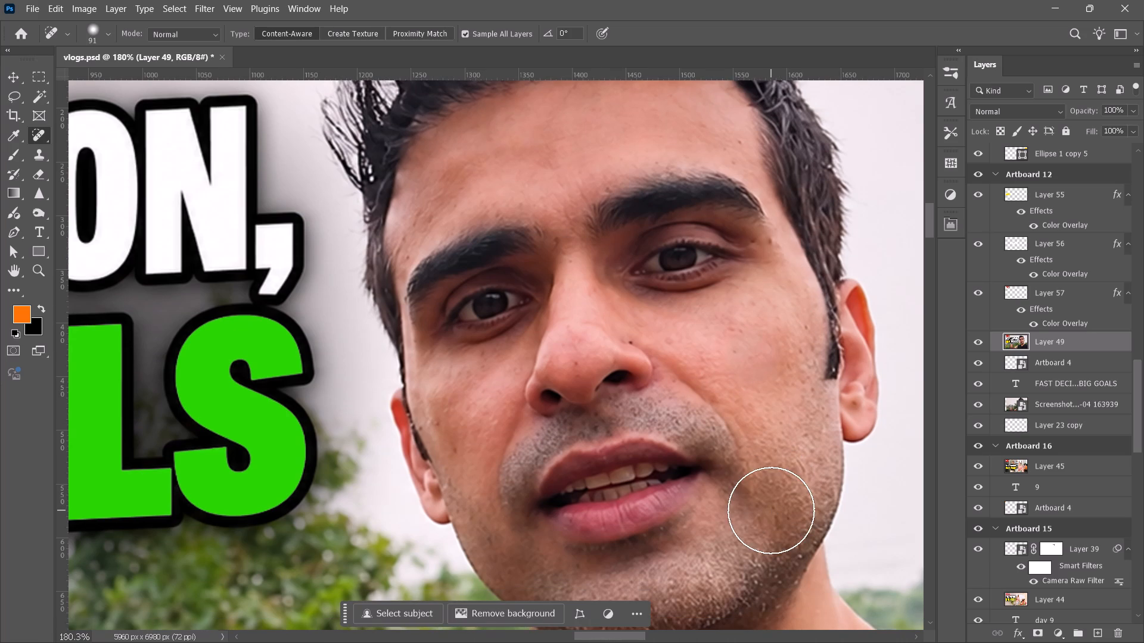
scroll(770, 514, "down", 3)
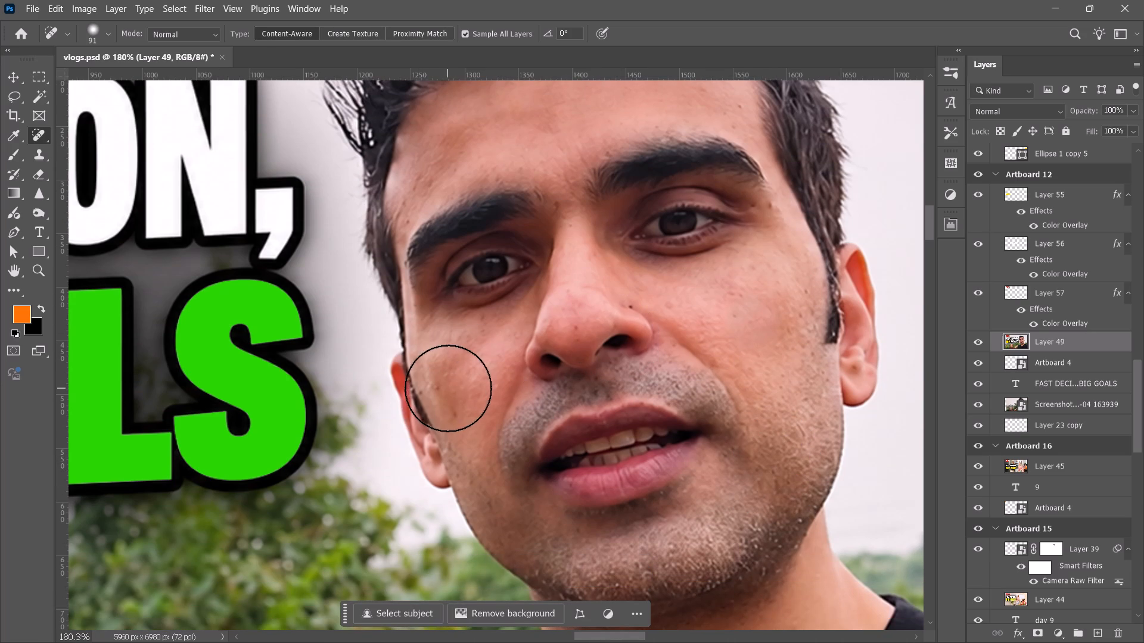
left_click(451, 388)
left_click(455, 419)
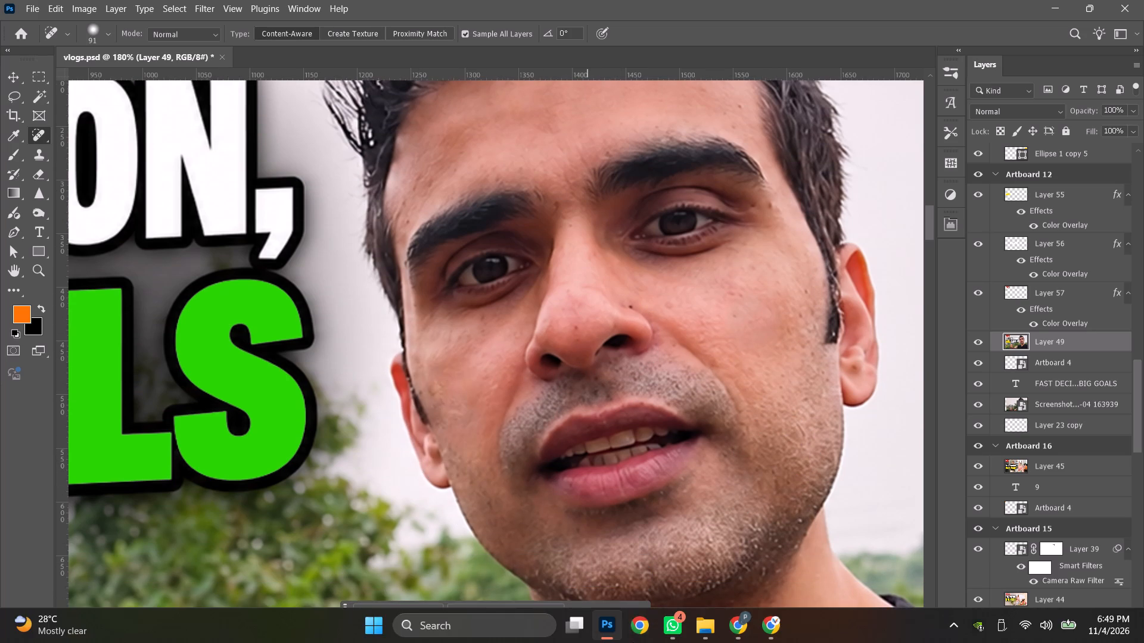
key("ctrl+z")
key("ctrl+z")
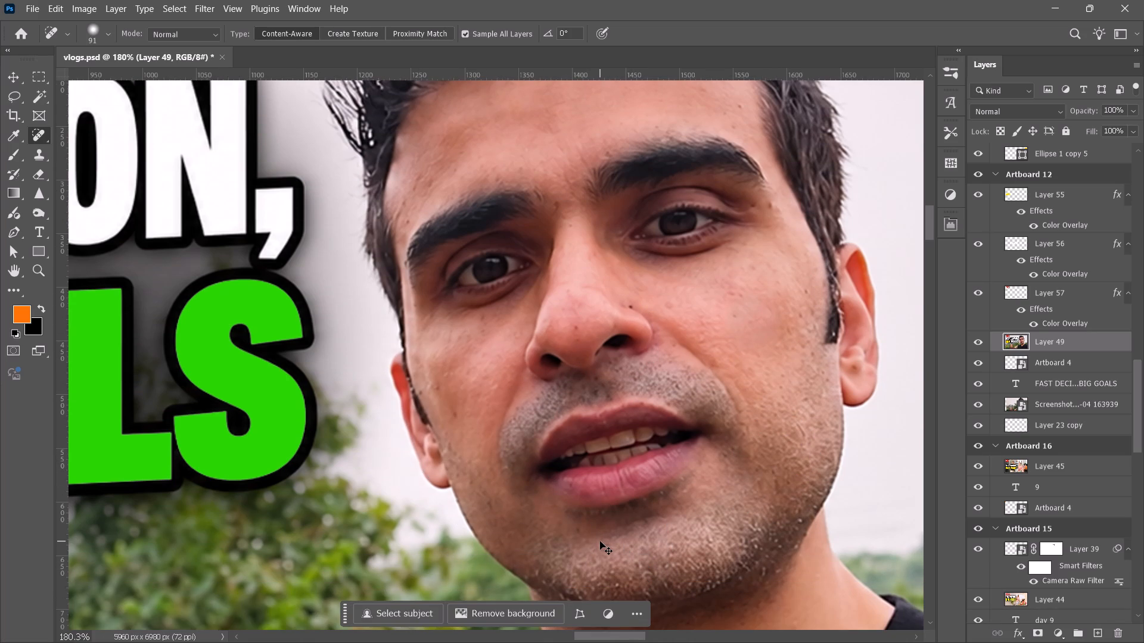
Heal the skin spot on the man's forehead above the eyebrow next to the headline with the Spot Healing Brush.
scroll(552, 443, "up", 5)
left_click(430, 237)
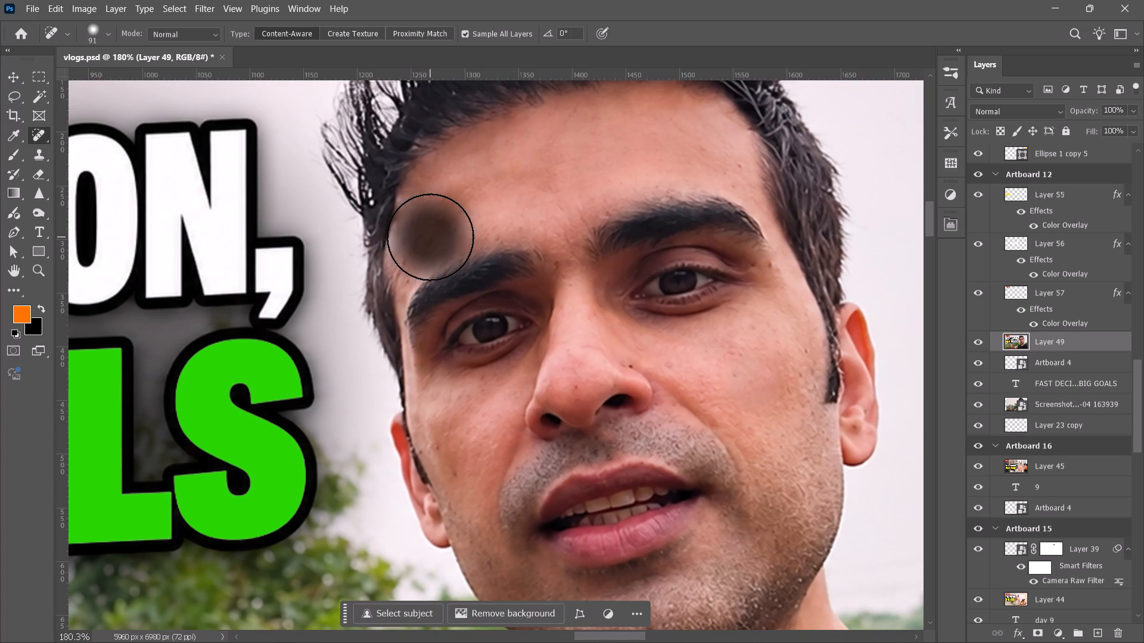
scroll(636, 416, "down", 9, "alt")
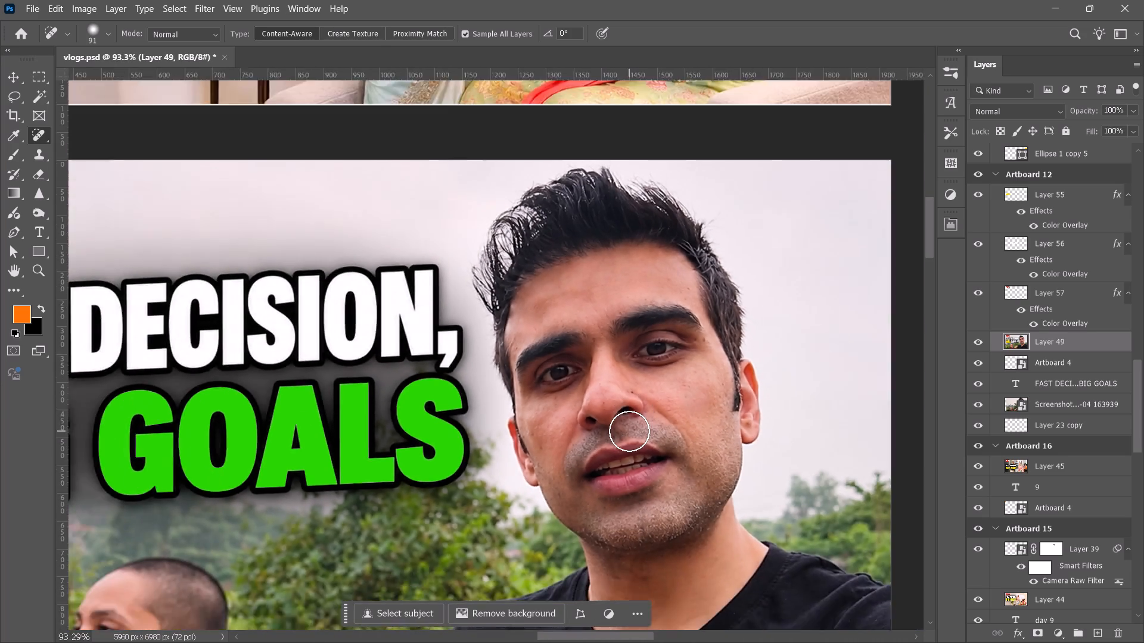
Undo the last spot-healing stroke on the man's face on Layer 49.
scroll(629, 432, "down", 4, "alt")
key("ctrl+z")
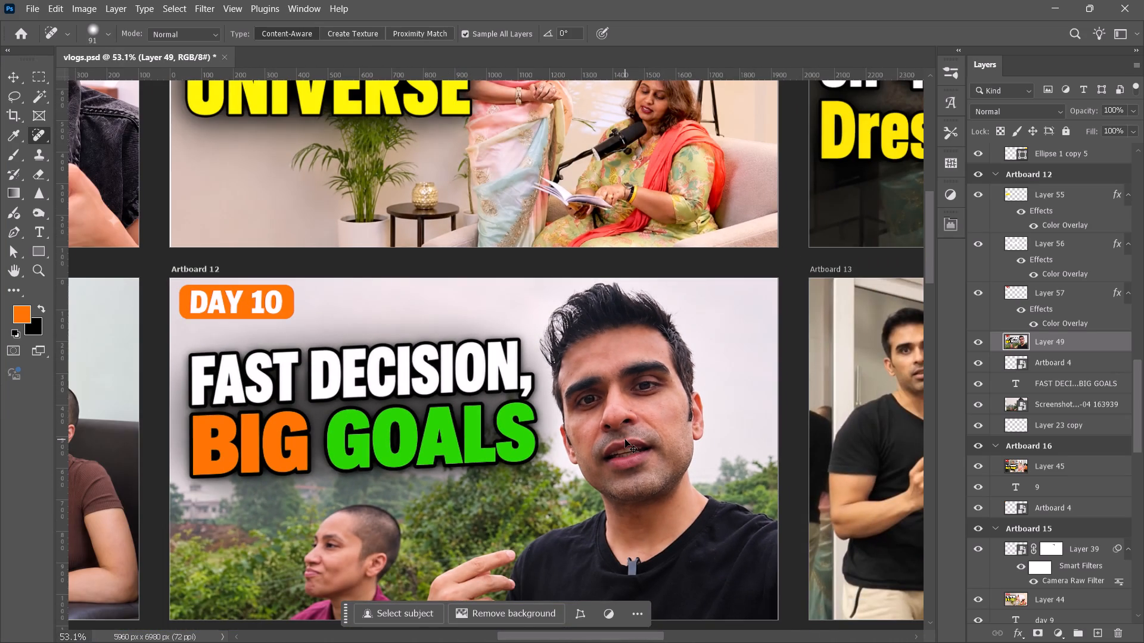
Examine the finished DAY 10 "FAST DECISION, BIG GOALS" thumbnail among the other artboards and compare it with the "SOCHO KAM, KARO ABHI" thumbnail.
left_click(7, 75)
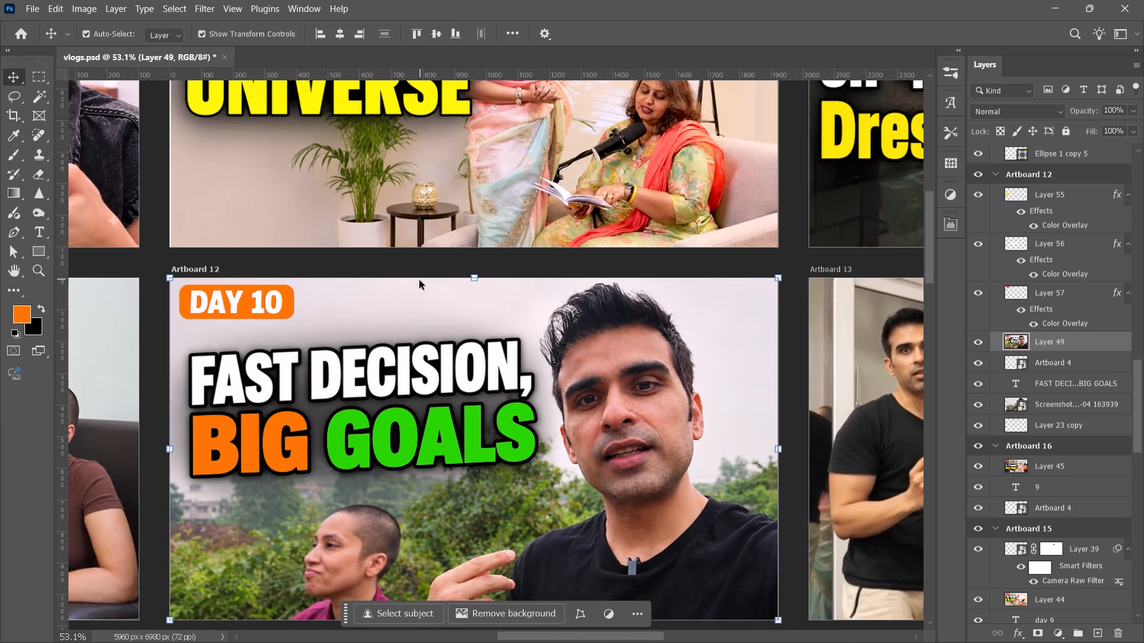
scroll(436, 326, "down", 4, "alt")
scroll(437, 330, "down", 8)
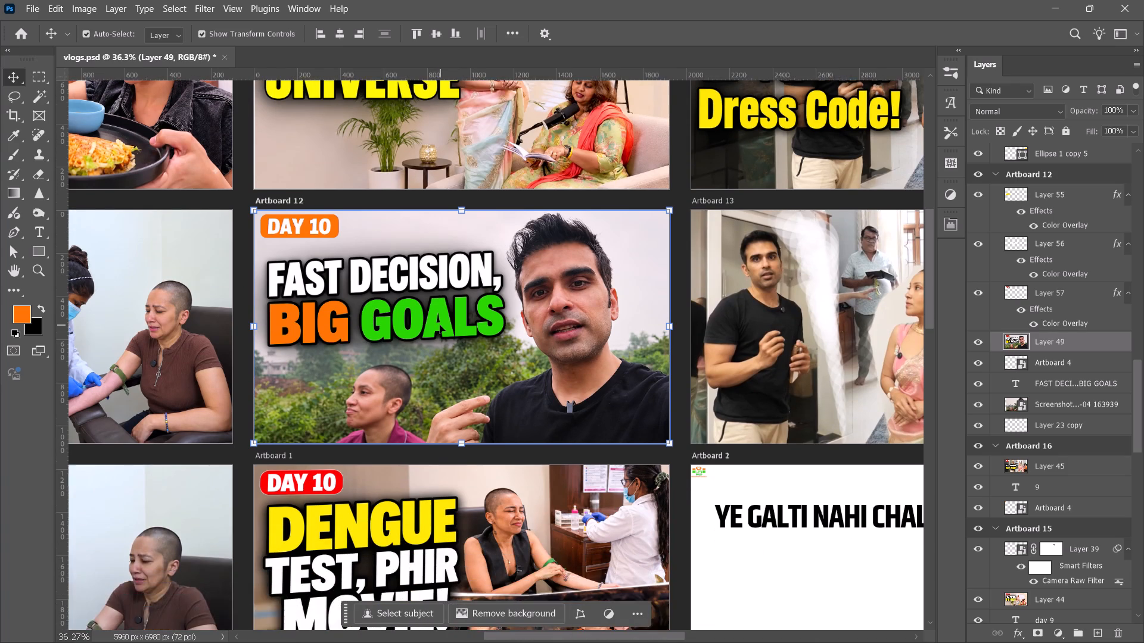
scroll(440, 325, "down", 9)
scroll(444, 342, "down", 7, "alt")
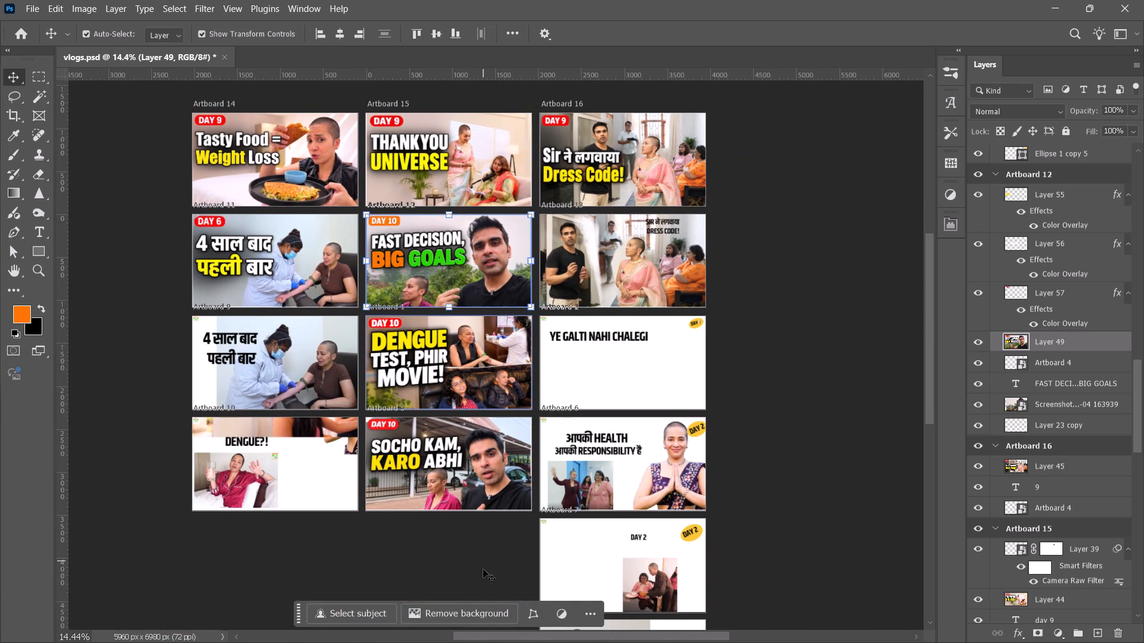
left_click(486, 581)
scroll(501, 417, "up", 14, "alt")
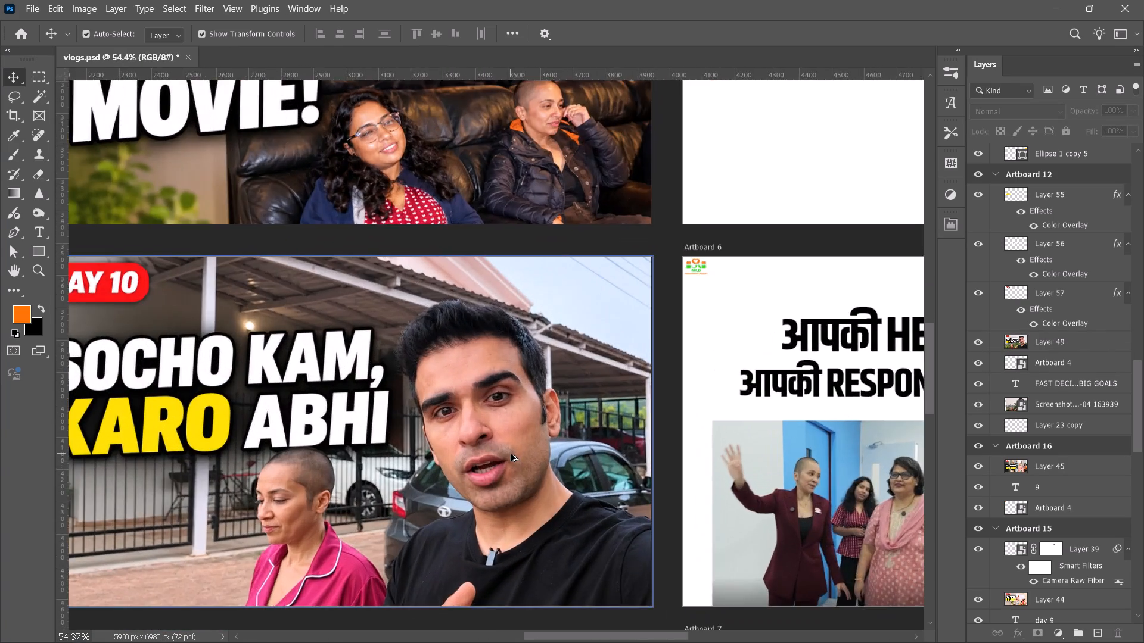
scroll(511, 454, "down", 10, "alt")
scroll(511, 456, "up", 5)
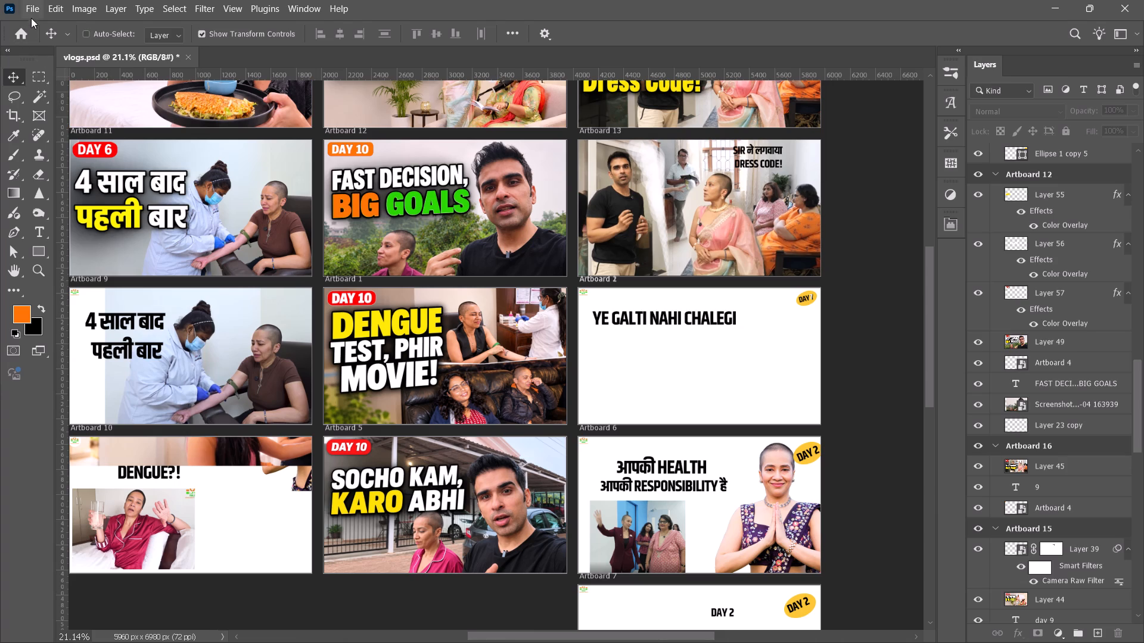
Save the vlogs.psd document.
key("ctrl+s")
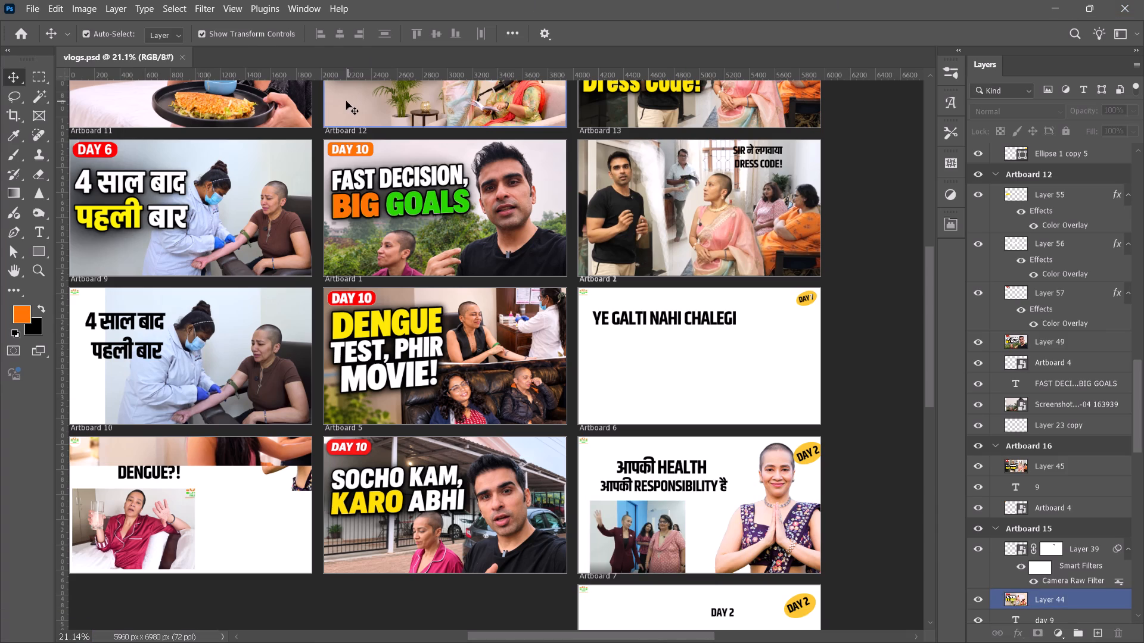
Export only Artboard 12 at 1920 x 1080 px as the PNG file "Artboard 12" in folder 4 under WIGHT LOSS > nov.
left_click(33, 8)
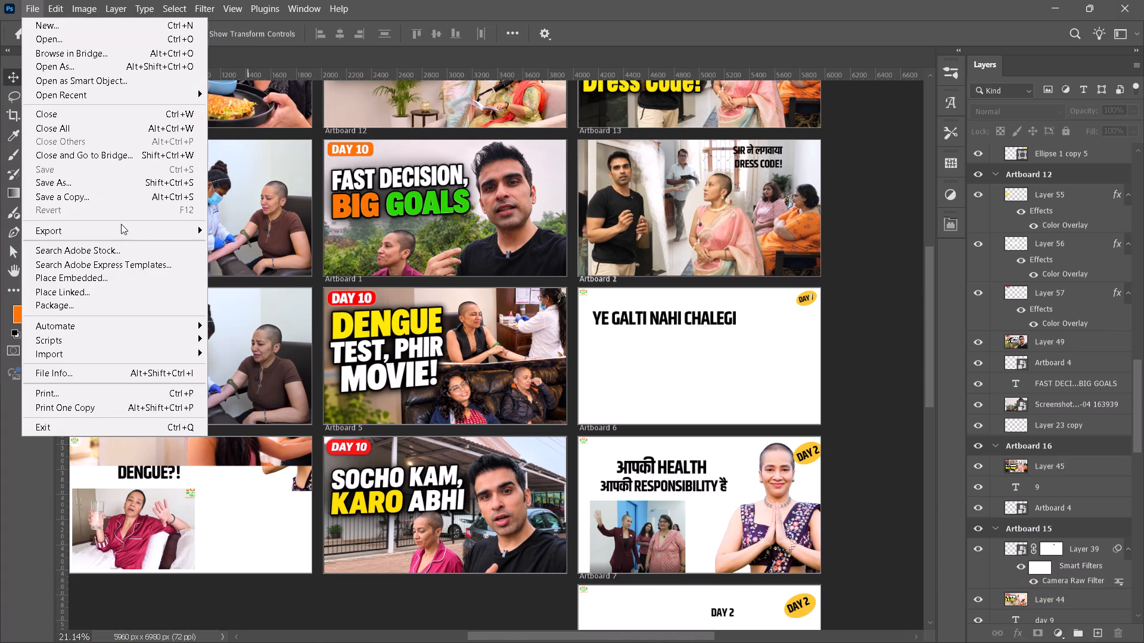
left_click(121, 232)
left_click(234, 248)
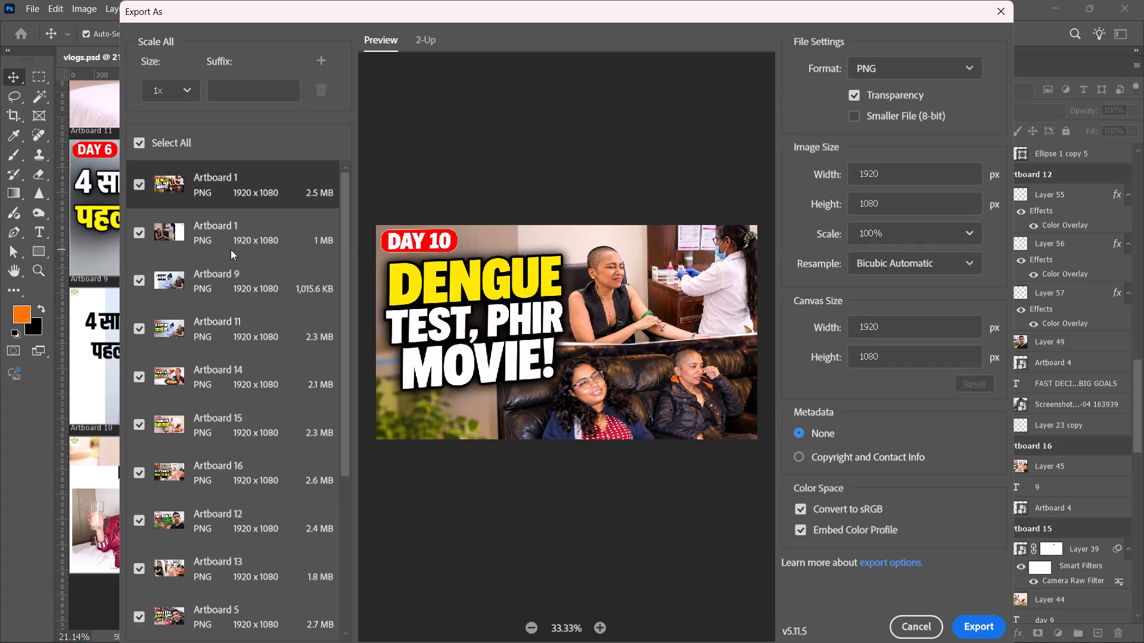
left_click(139, 143)
scroll(213, 341, "down", 2)
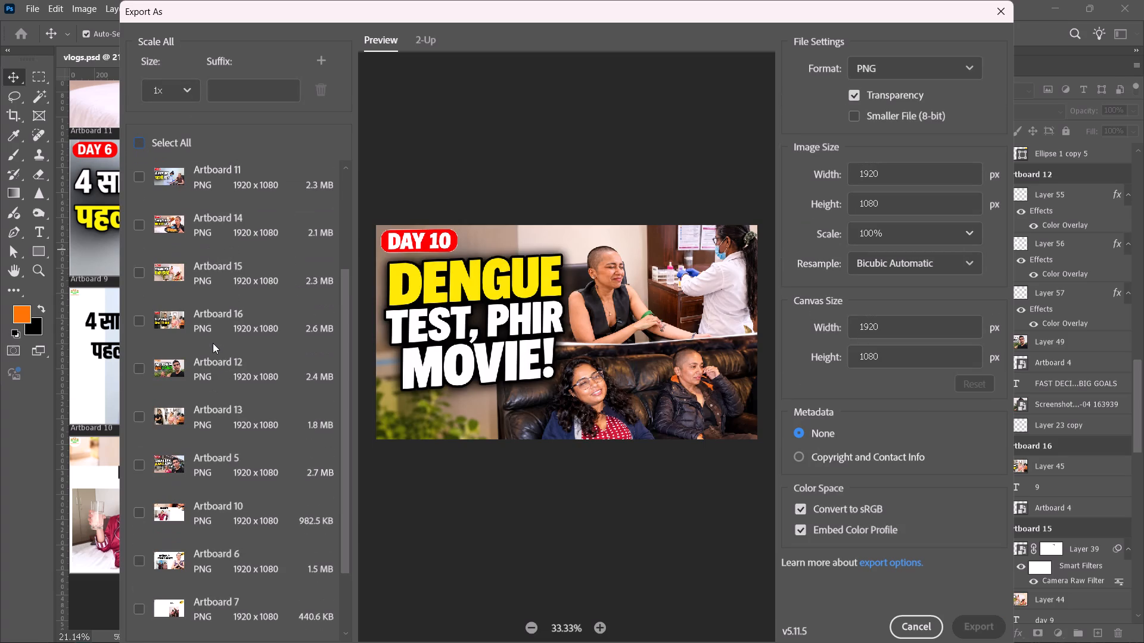
left_click(216, 363)
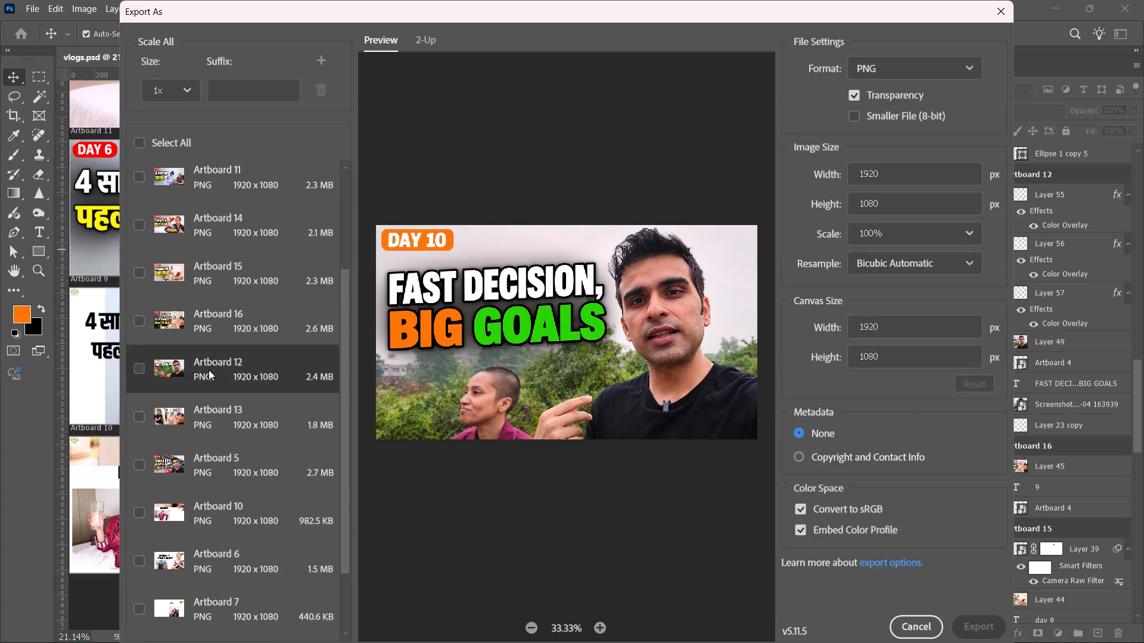
left_click(135, 376)
left_click(139, 371)
left_click(974, 629)
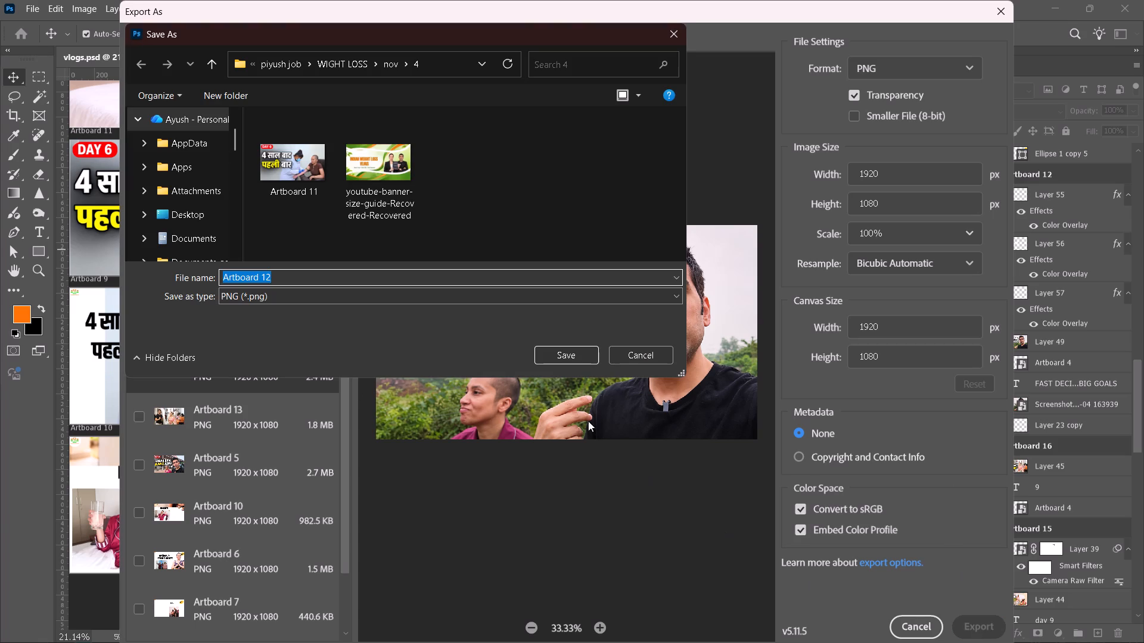
left_click(555, 355)
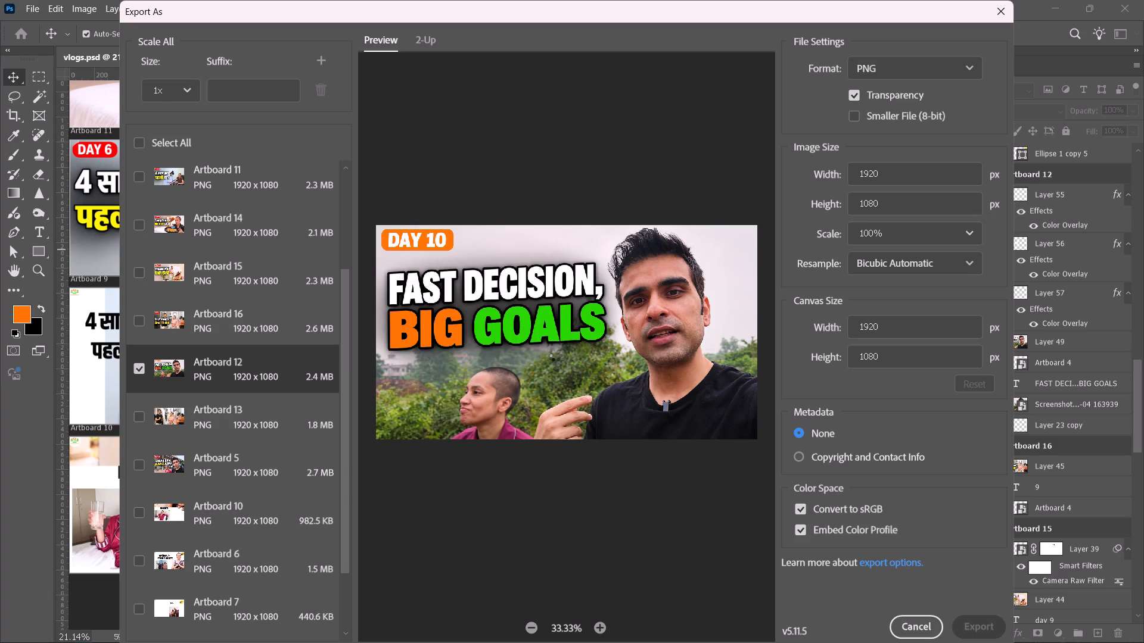
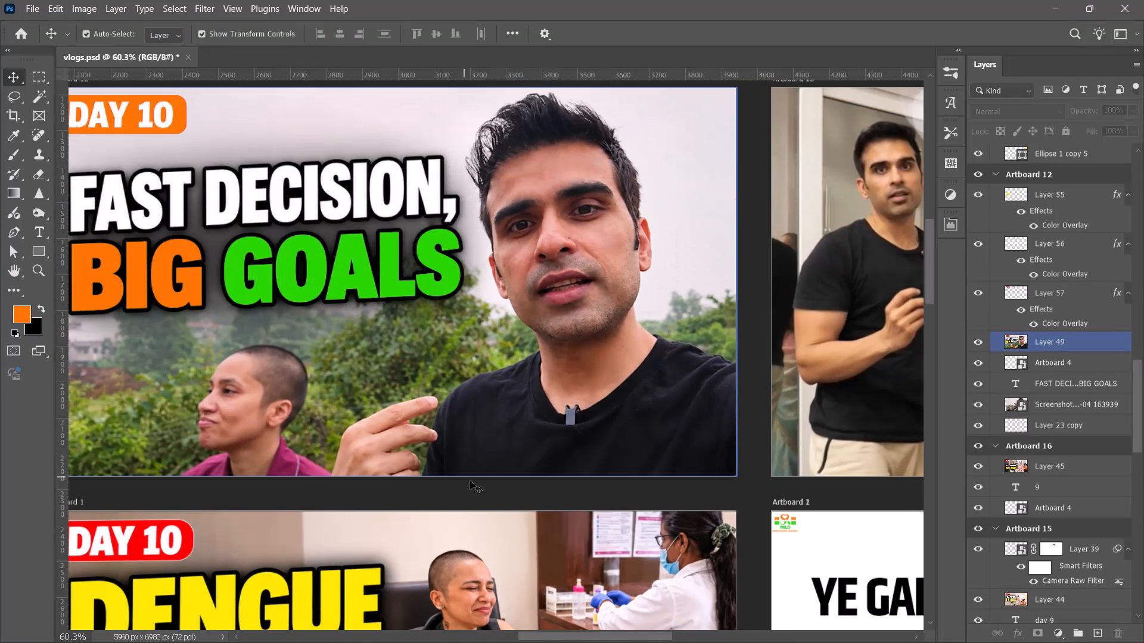
Take a rectangular screen snip of the whole Artboard 12 "FAST DECISION, BIG GOALS" thumbnail with Snipping Tool.
left_click_drag(593, 637, 573, 635)
scroll(513, 548, "up", 3)
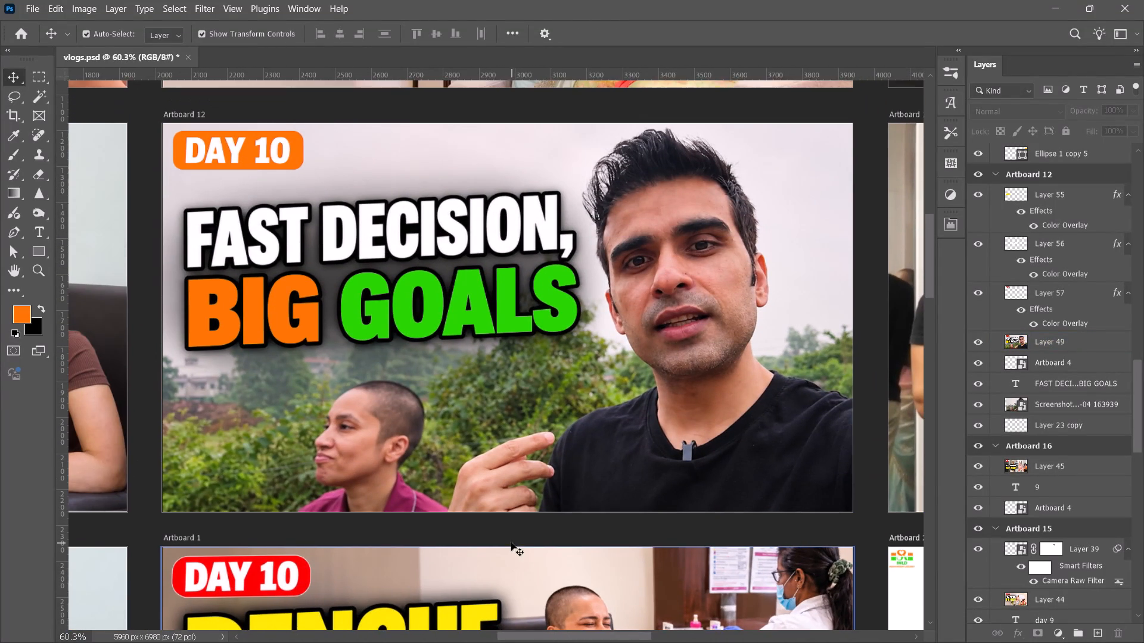
scroll(511, 542, "up", 4)
scroll(434, 235, "up", 1, "alt")
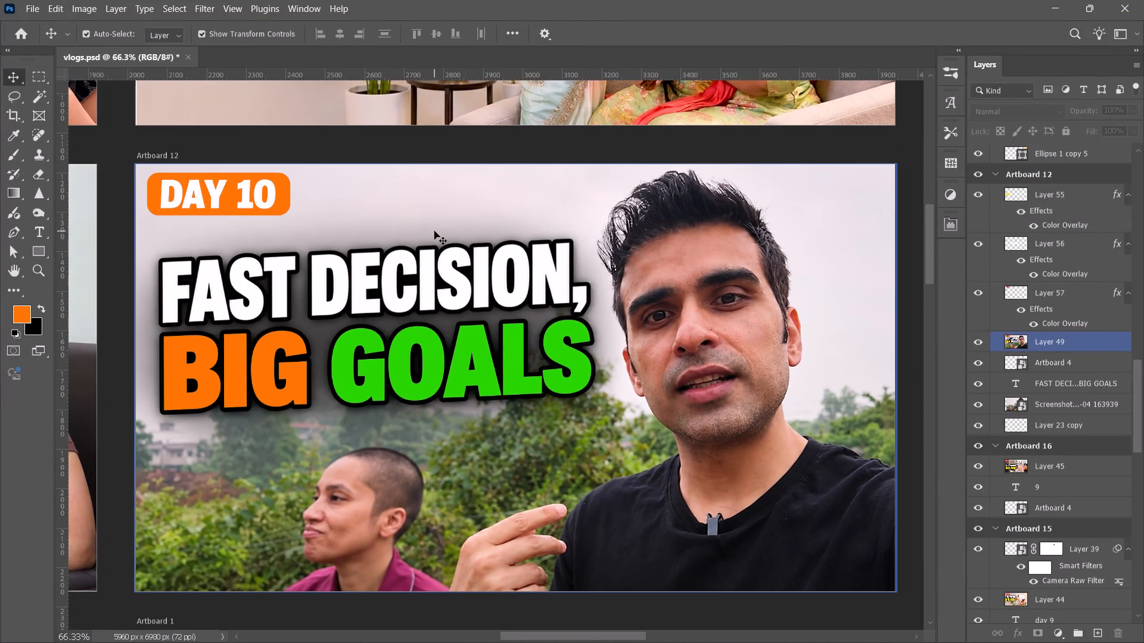
key("shift+super+s")
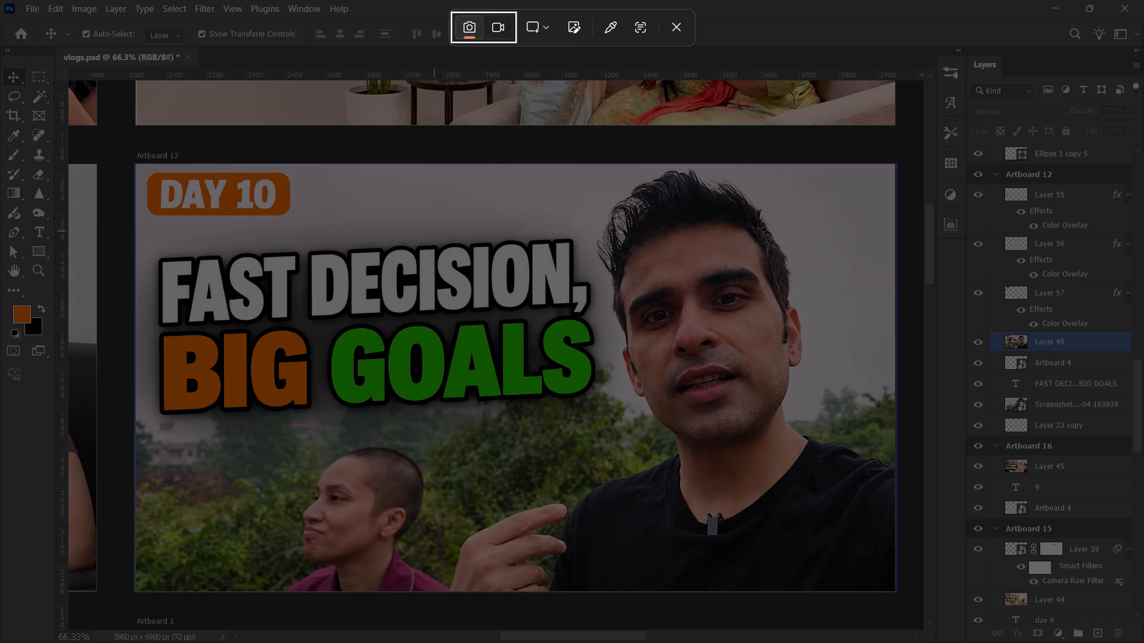
left_click_drag(137, 164, 812, 601)
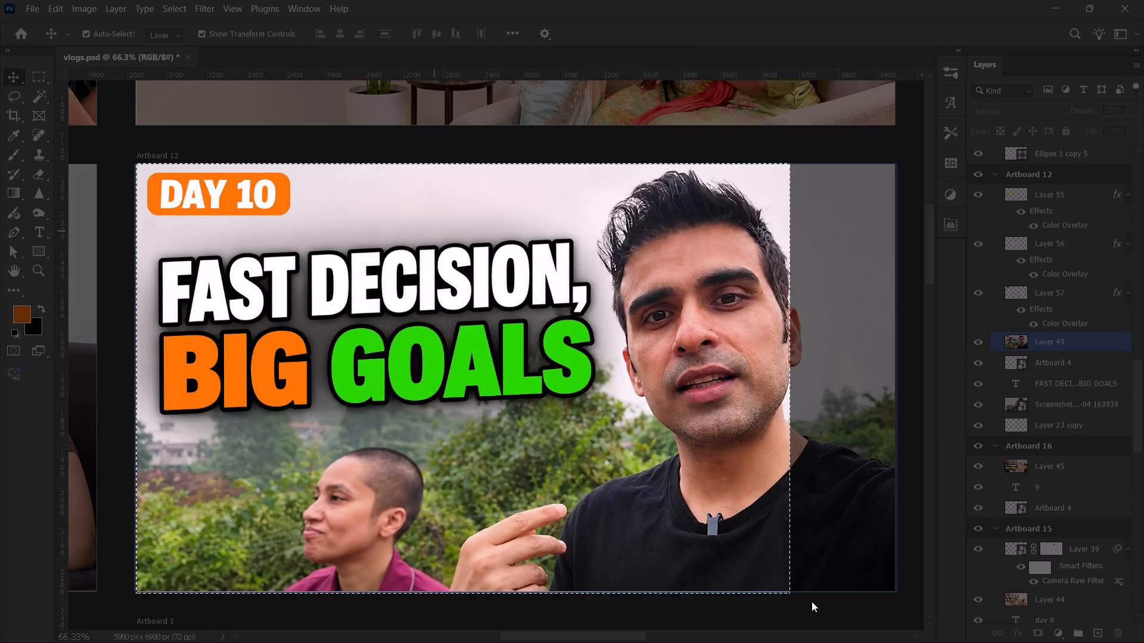
left_click_drag(812, 601, 896, 589)
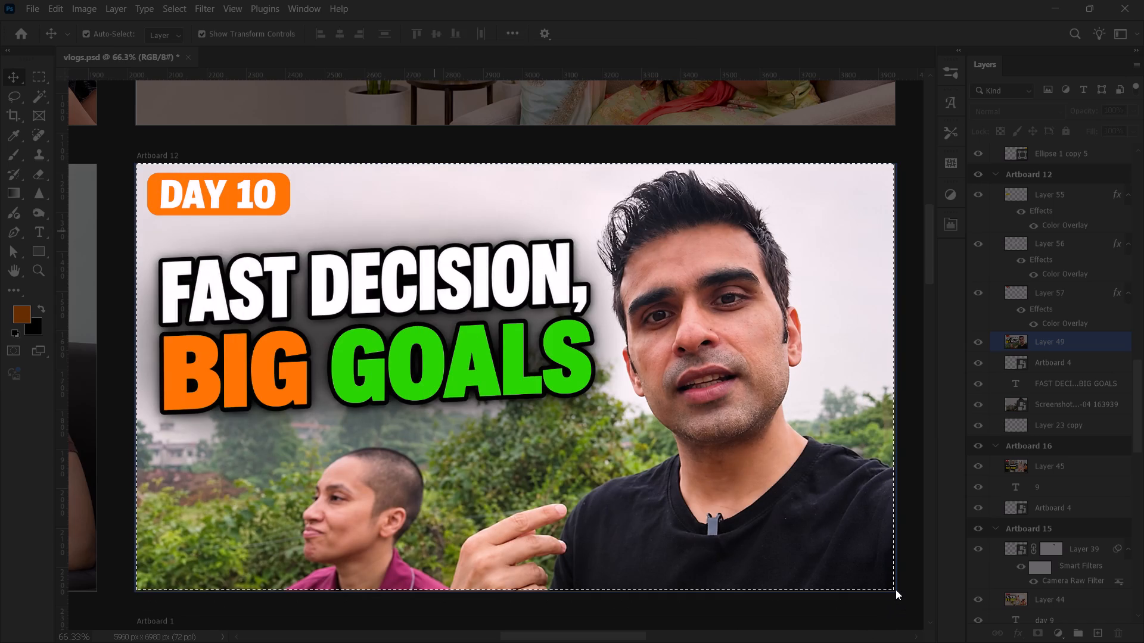
left_click_drag(896, 589, 896, 589)
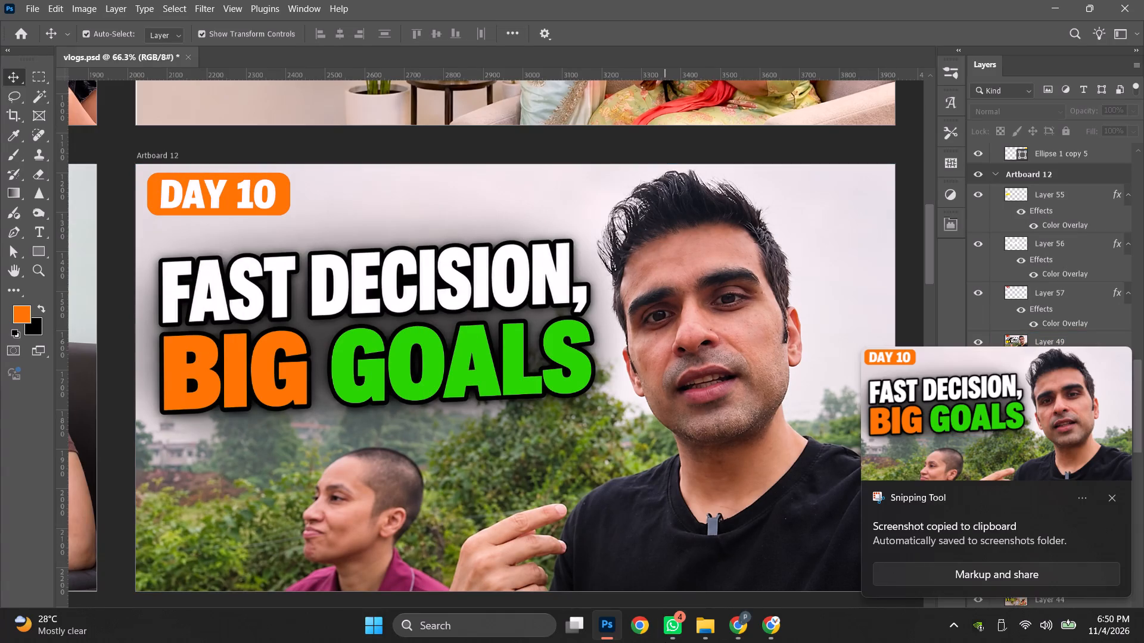
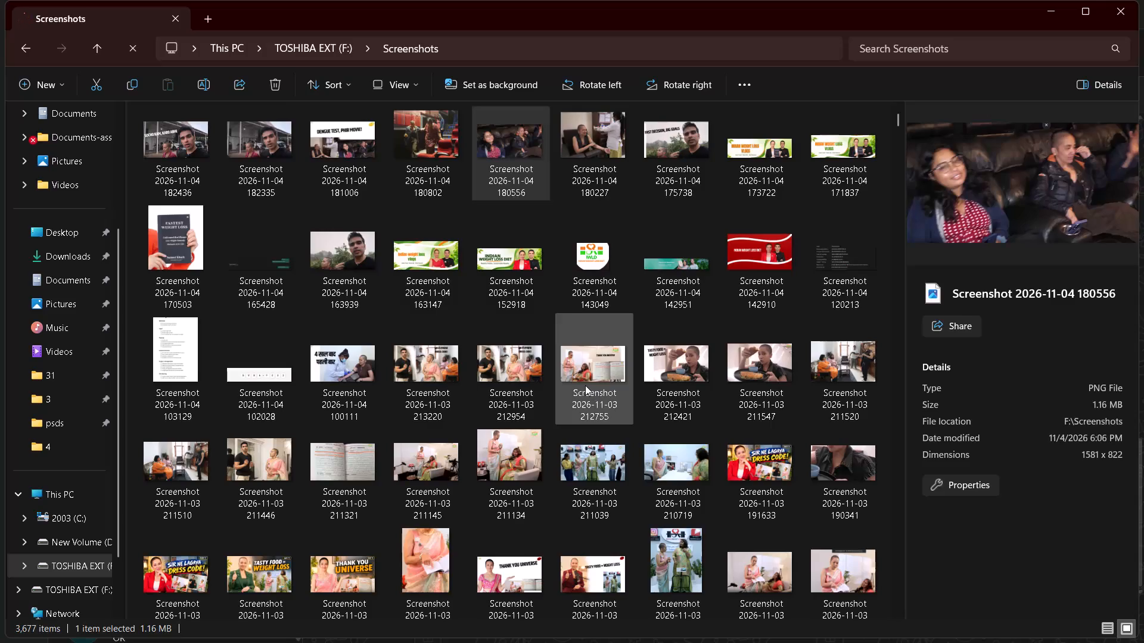
Switch to Chrome and review the NOVEMBER WORKFLOW SHEET's YT POSTING schedule around 04/11/2026 to 06/11/2026, including the IWLDResult folder links.
scroll(584, 381, "up", 1)
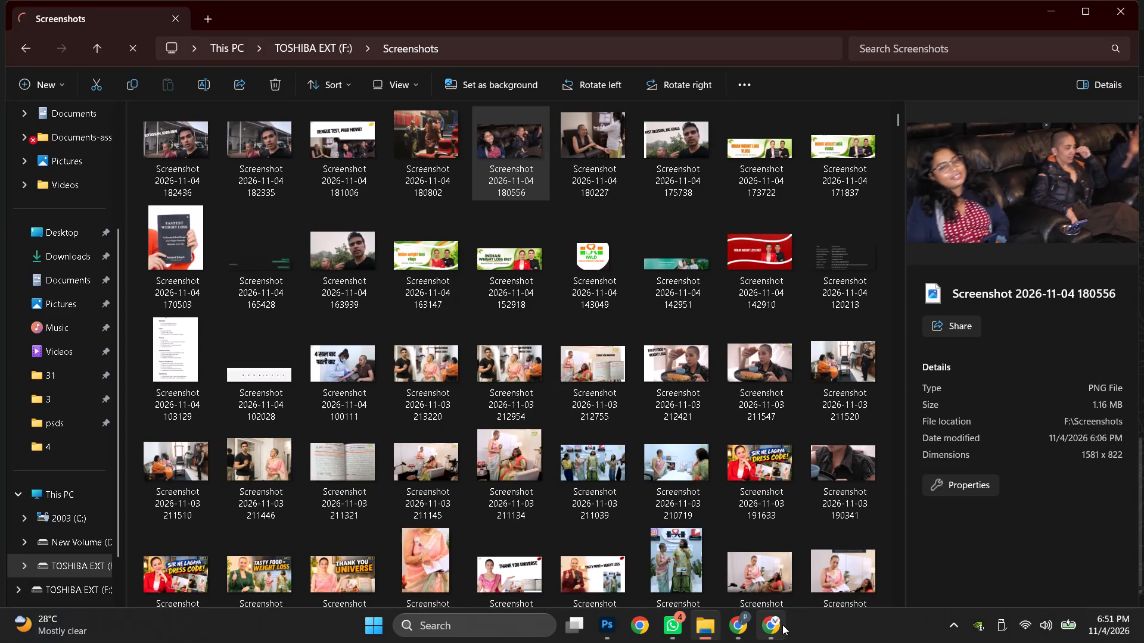
left_click(744, 613)
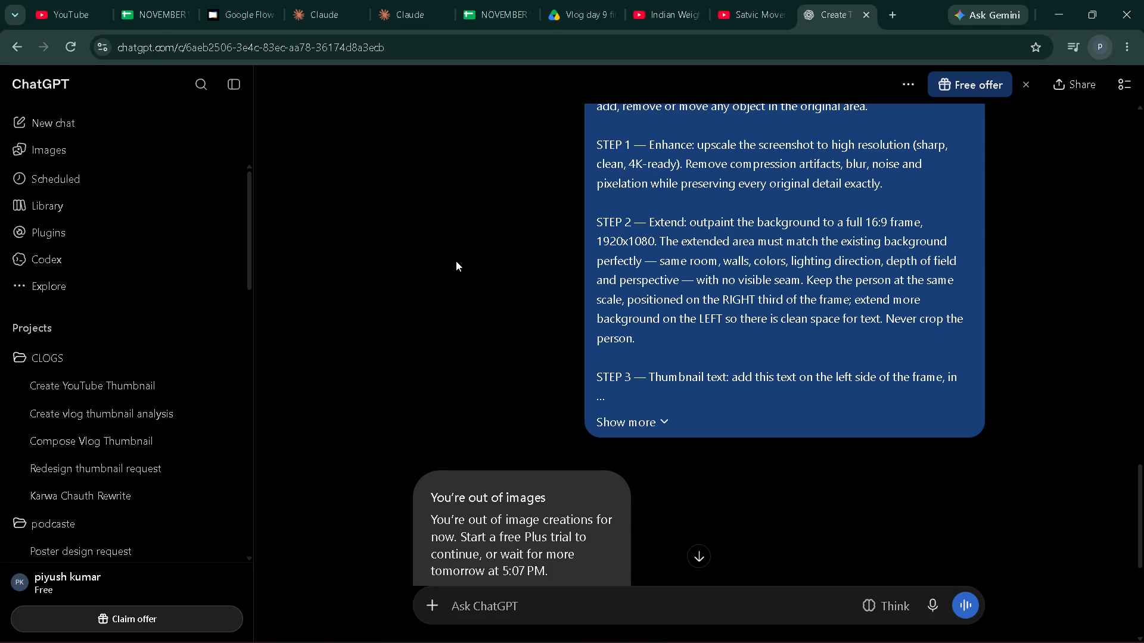
left_click(495, 8)
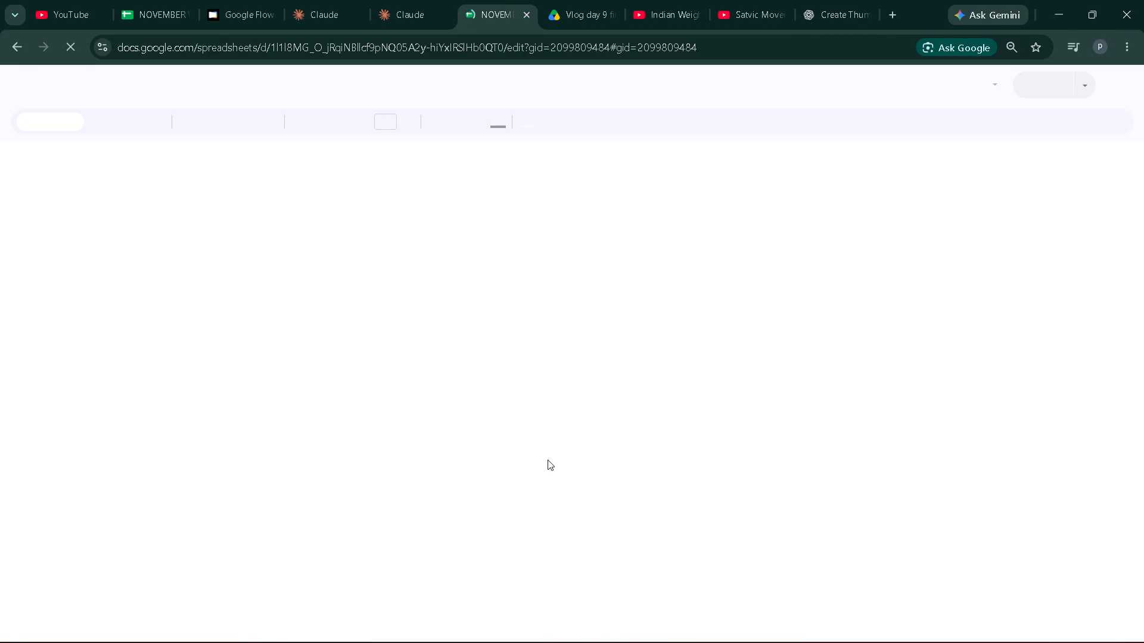
scroll(556, 435, "down", 1)
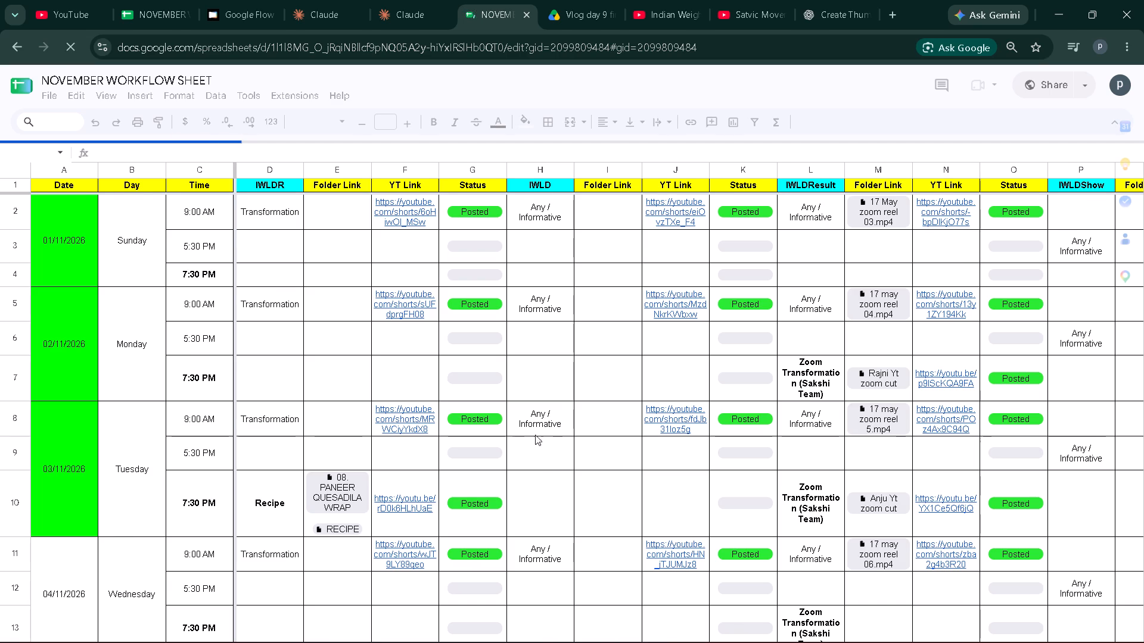
scroll(338, 436, "down", 1)
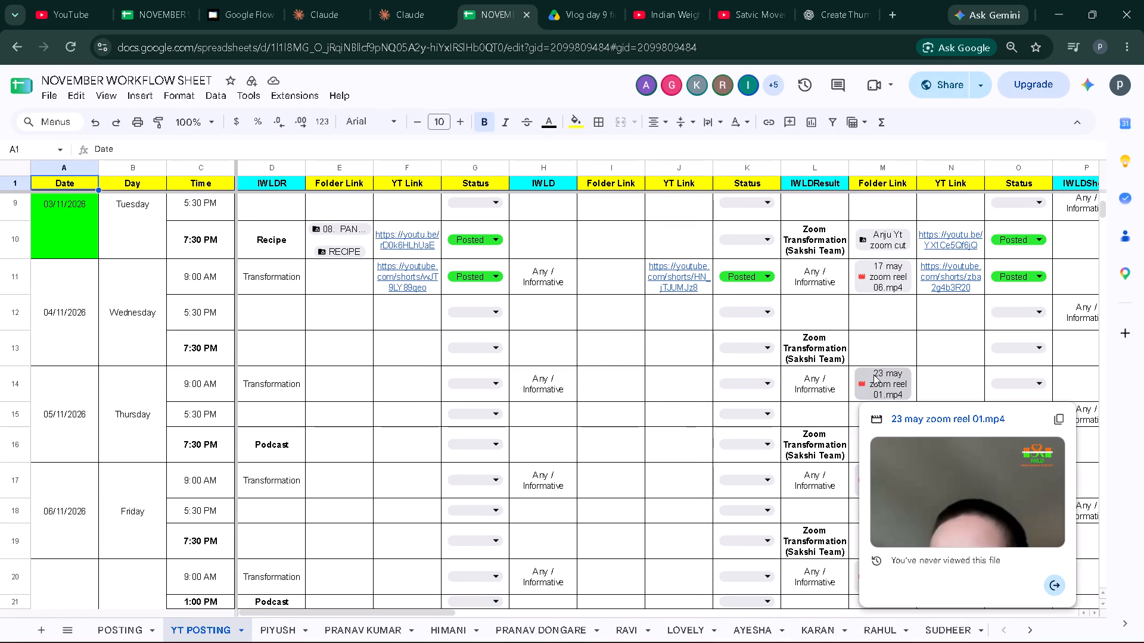
left_click(881, 283)
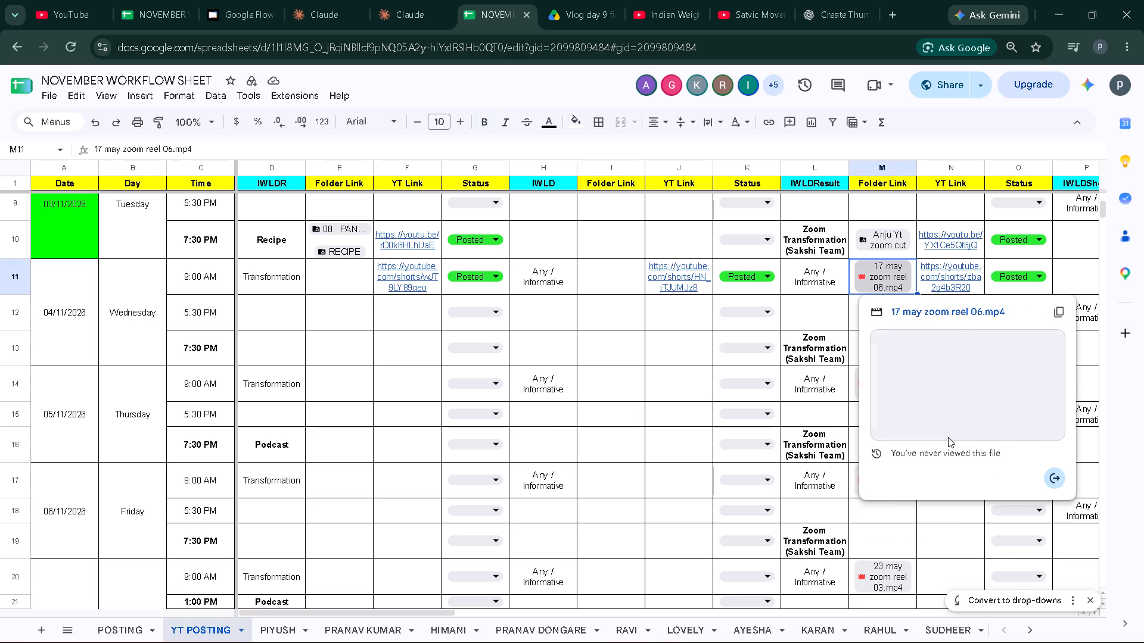
left_click(968, 514)
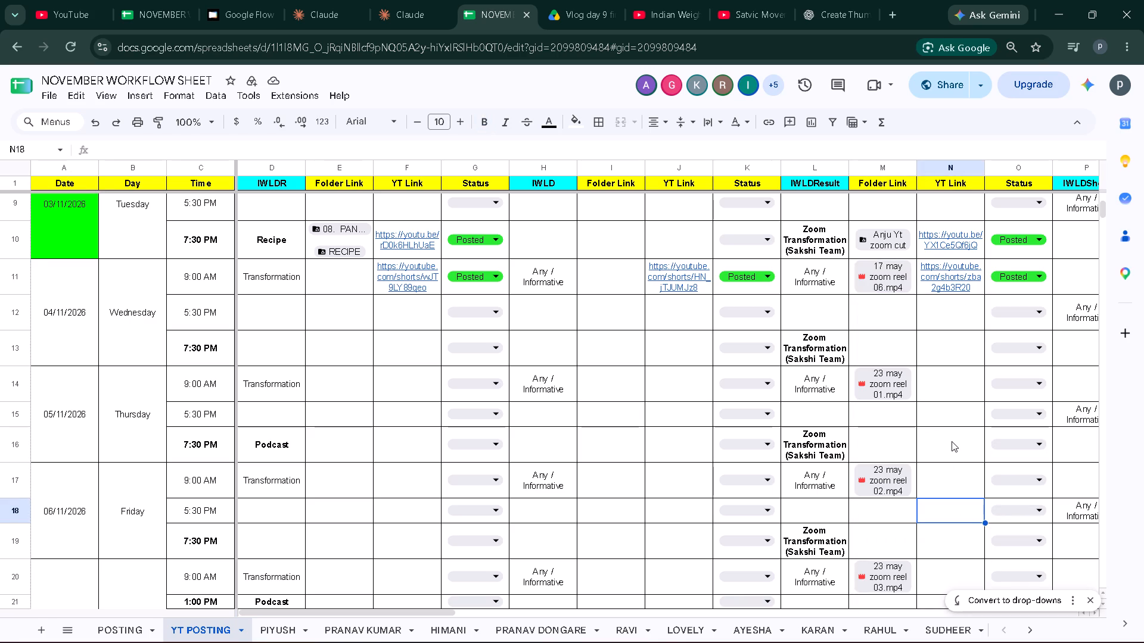
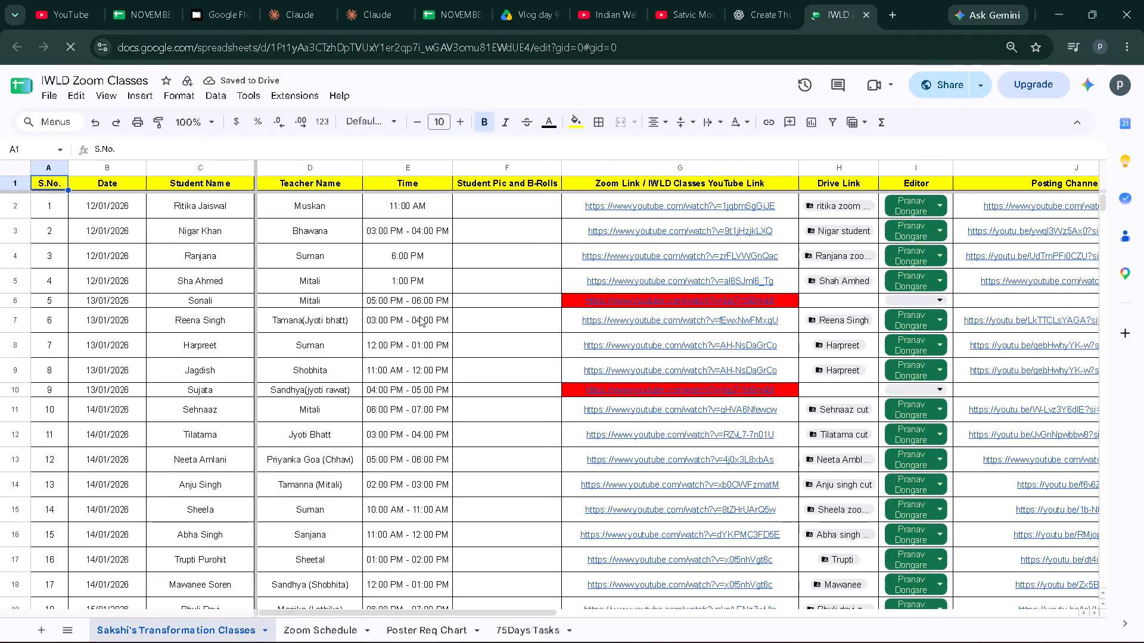
Review the class entries in the Sakshi's Transformation Classes sheet of IWLD Zoom Classes, from January 2026 through the last filled rows.
scroll(683, 357, "down", 5)
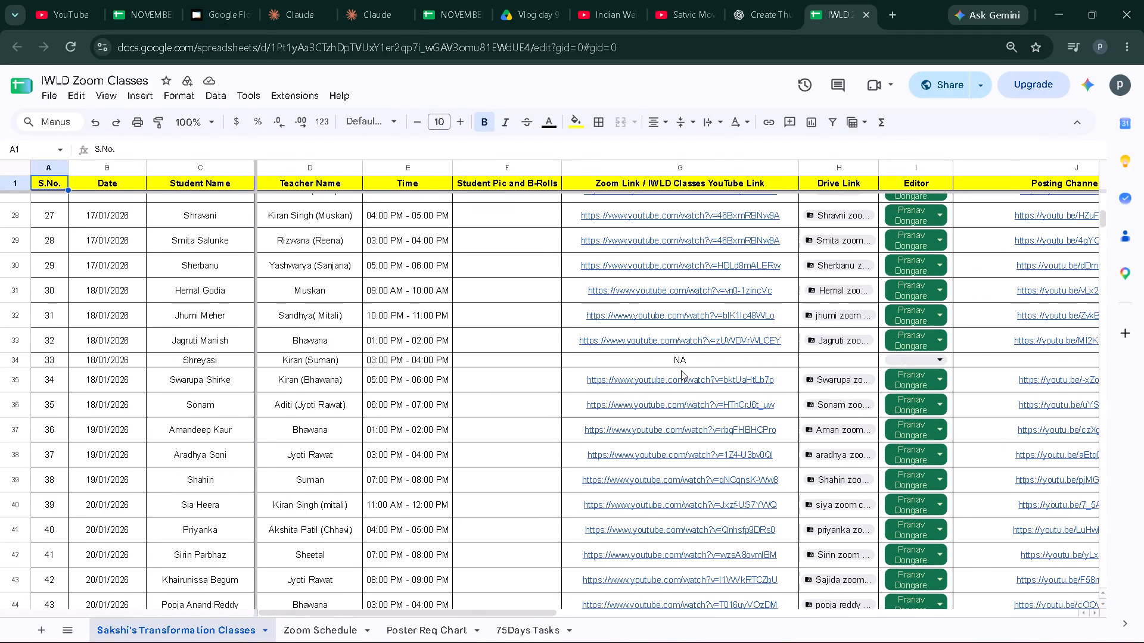
scroll(681, 370, "down", 20)
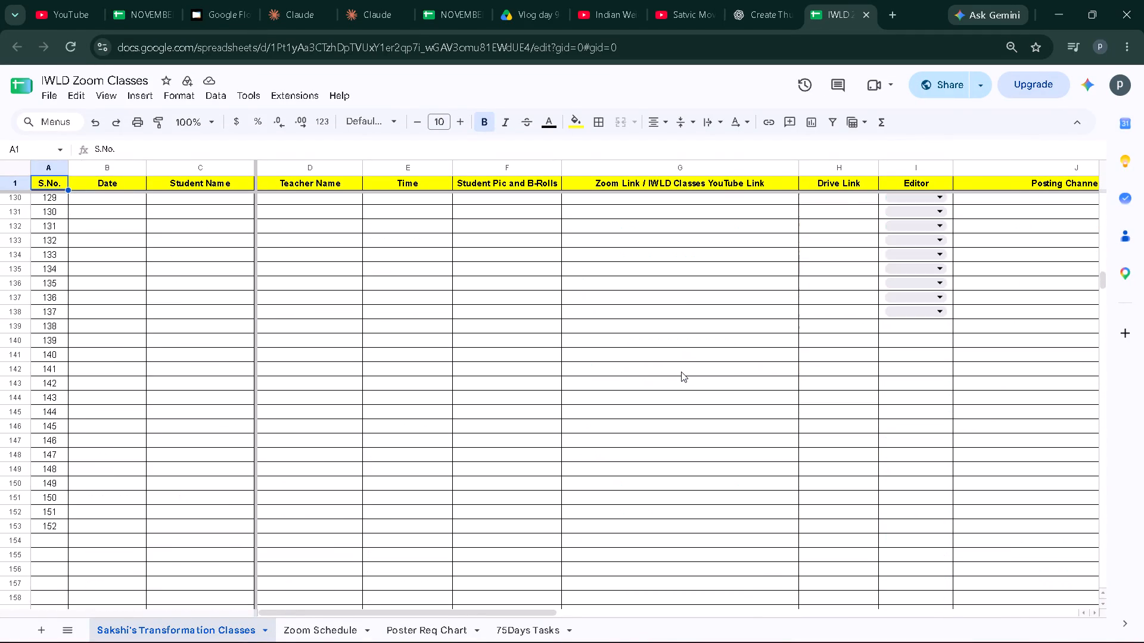
scroll(680, 372, "up", 3)
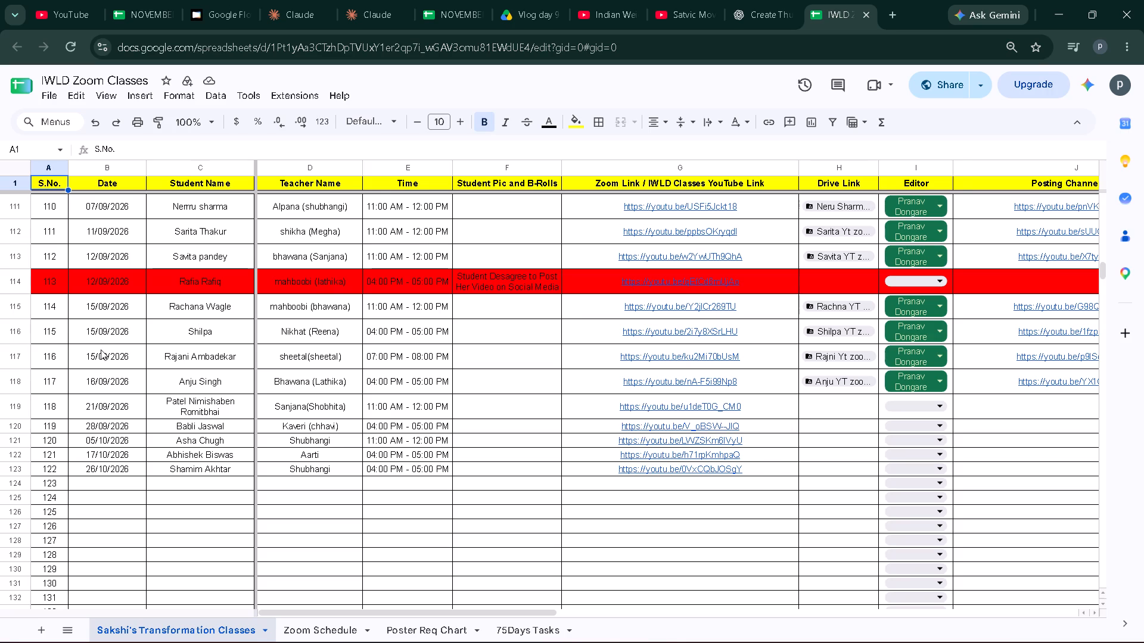
scroll(101, 348, "down", 1)
scroll(101, 350, "up", 8)
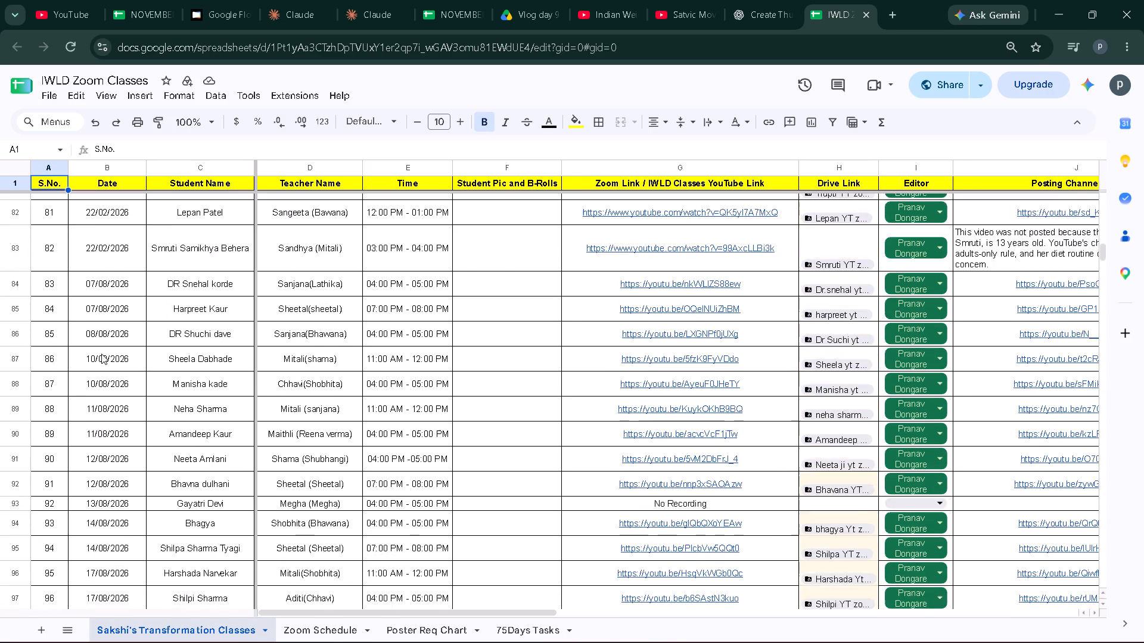
scroll(101, 354, "up", 13)
scroll(101, 354, "up", 8)
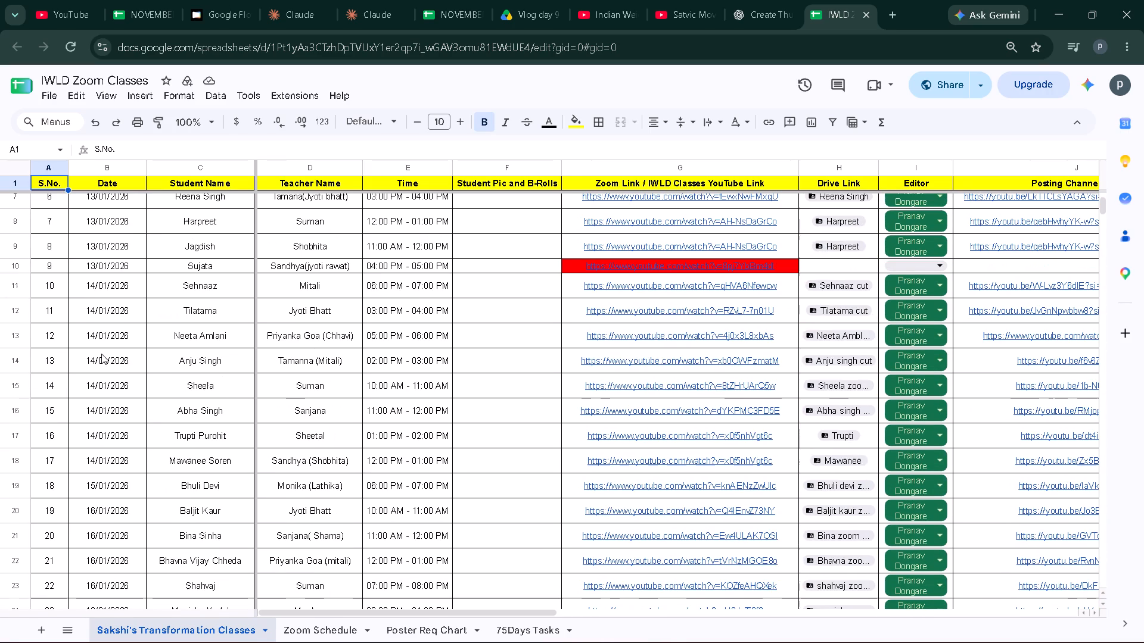
scroll(102, 345, "down", 12)
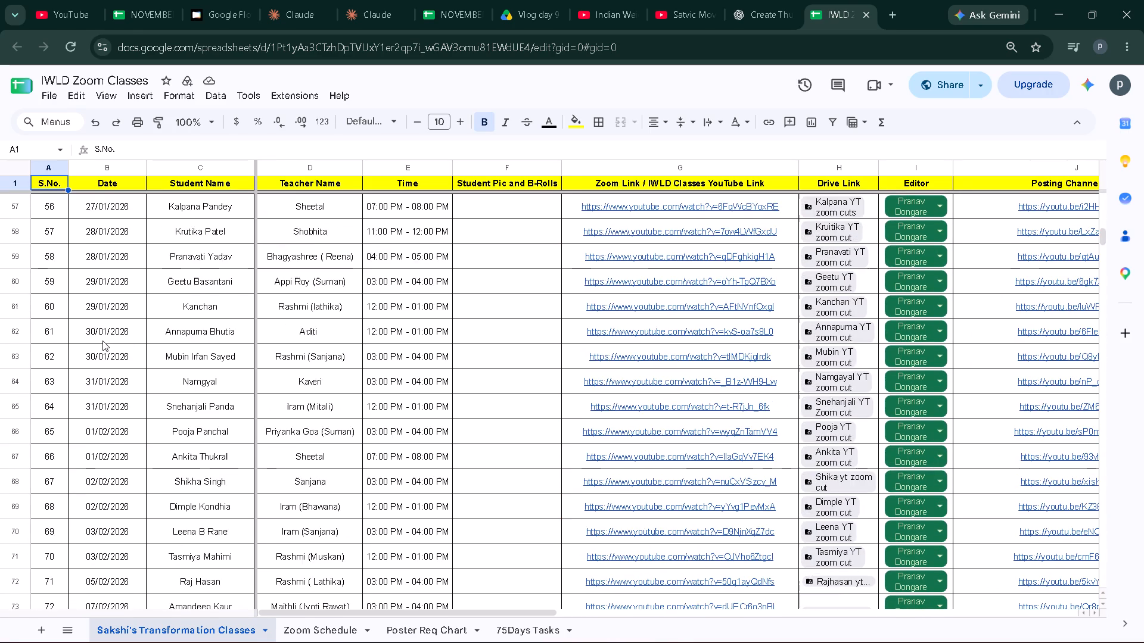
scroll(102, 341, "down", 11)
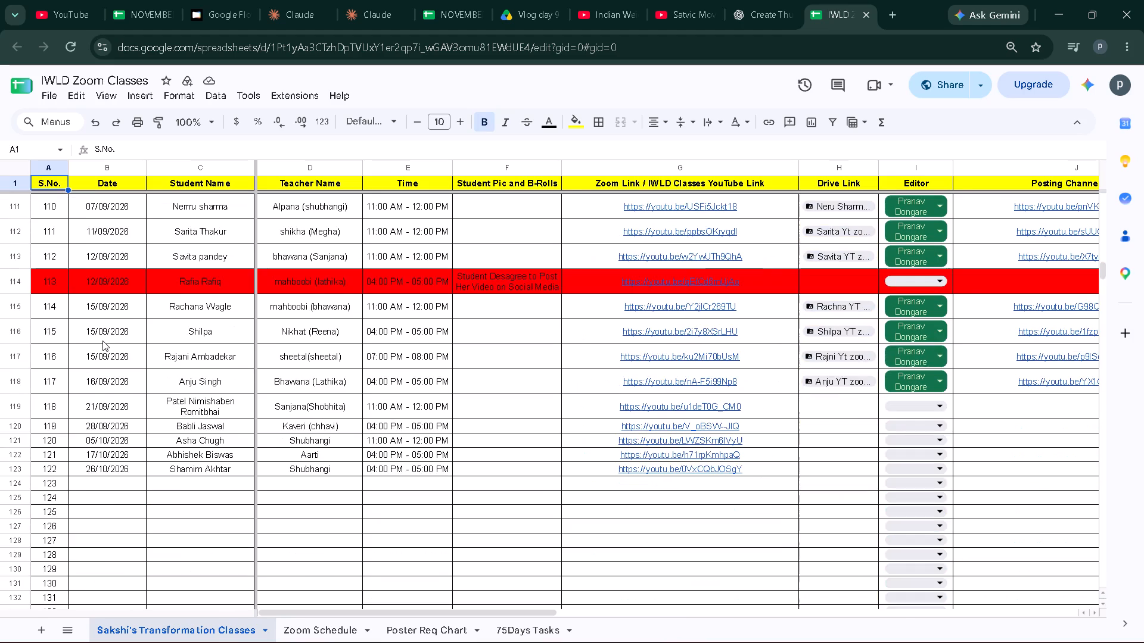
Examine the September and October 2026 class entries, checking their dates, Zoom links, Drive links and editor assignments.
scroll(101, 336, "up", 1)
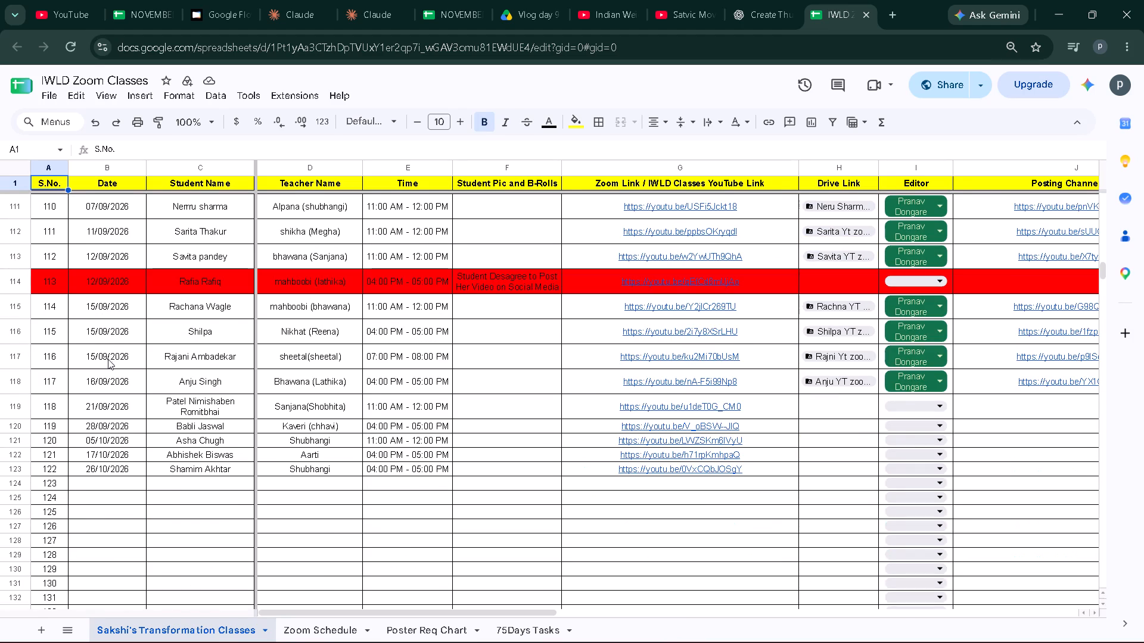
scroll(108, 359, "down", 1)
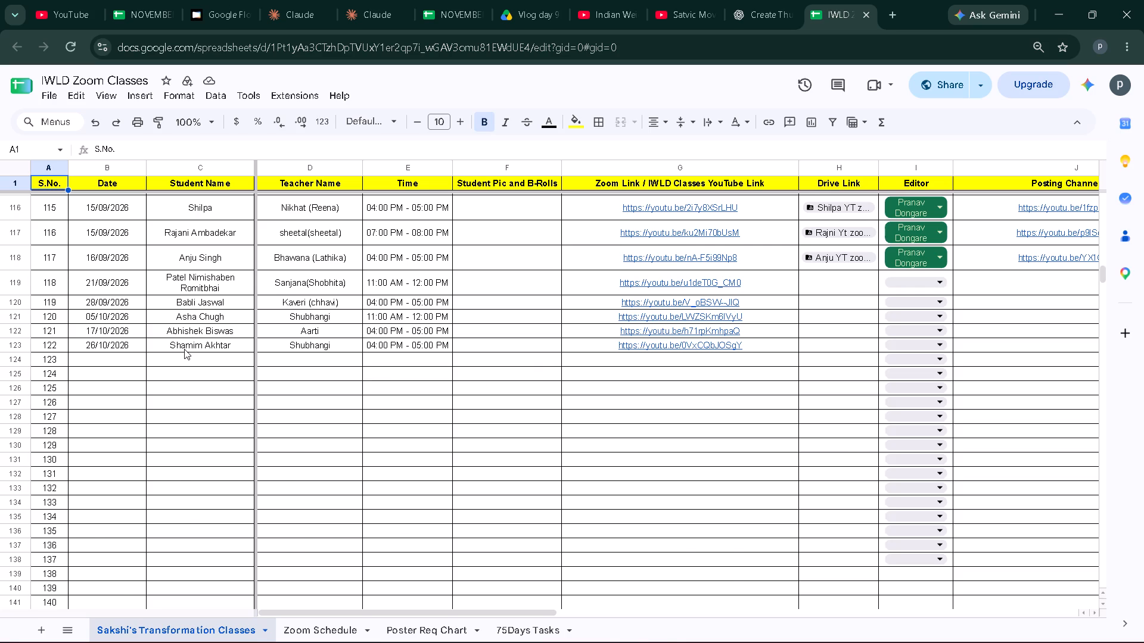
scroll(184, 349, "up", 2)
left_click_drag(465, 611, 212, 580)
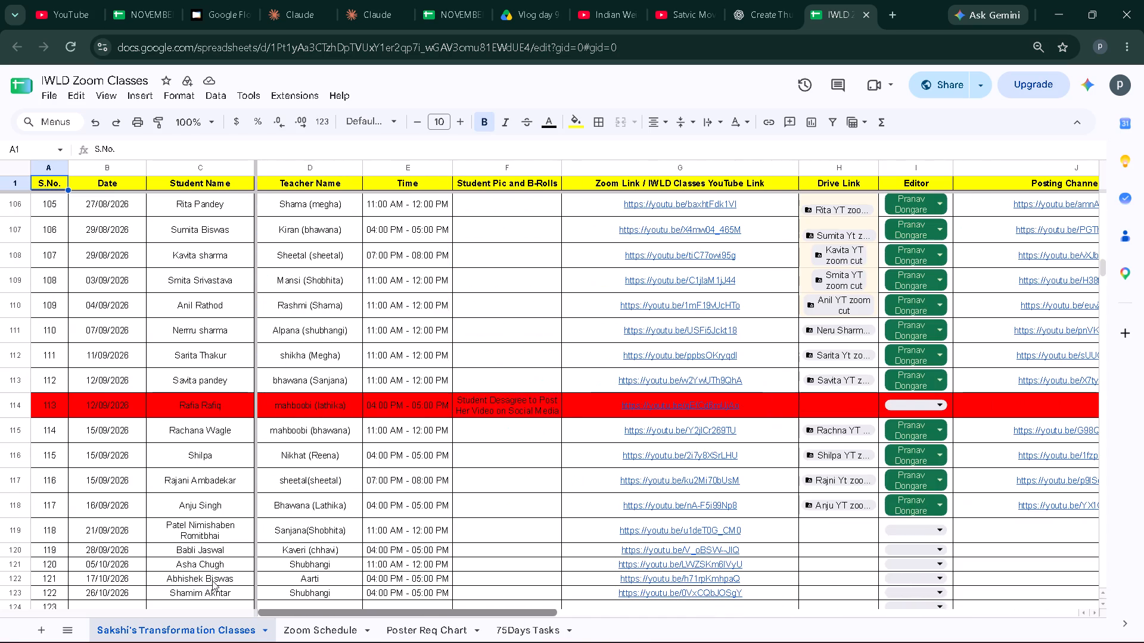
left_click_drag(212, 580, 163, 573)
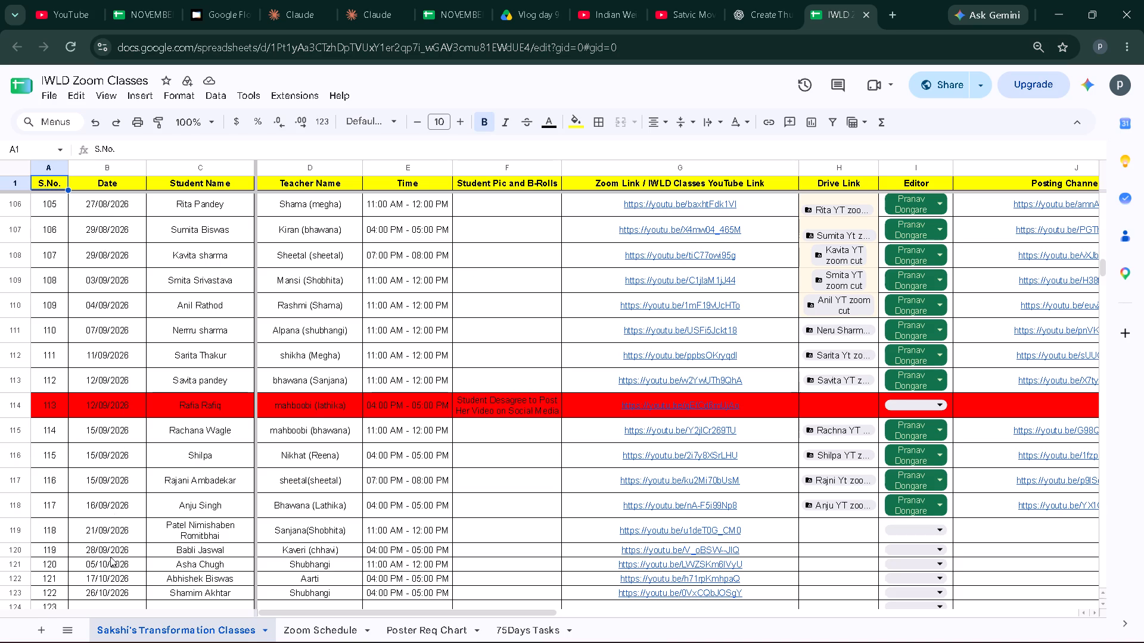
scroll(110, 549, "down", 6)
scroll(116, 519, "up", 3)
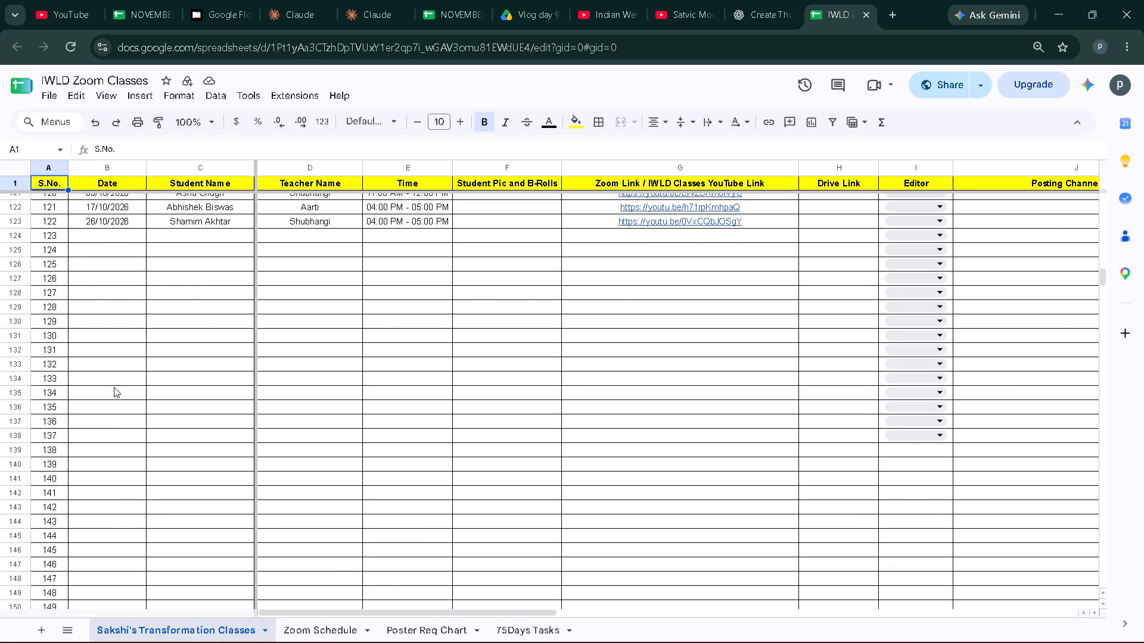
scroll(114, 385, "up", 1)
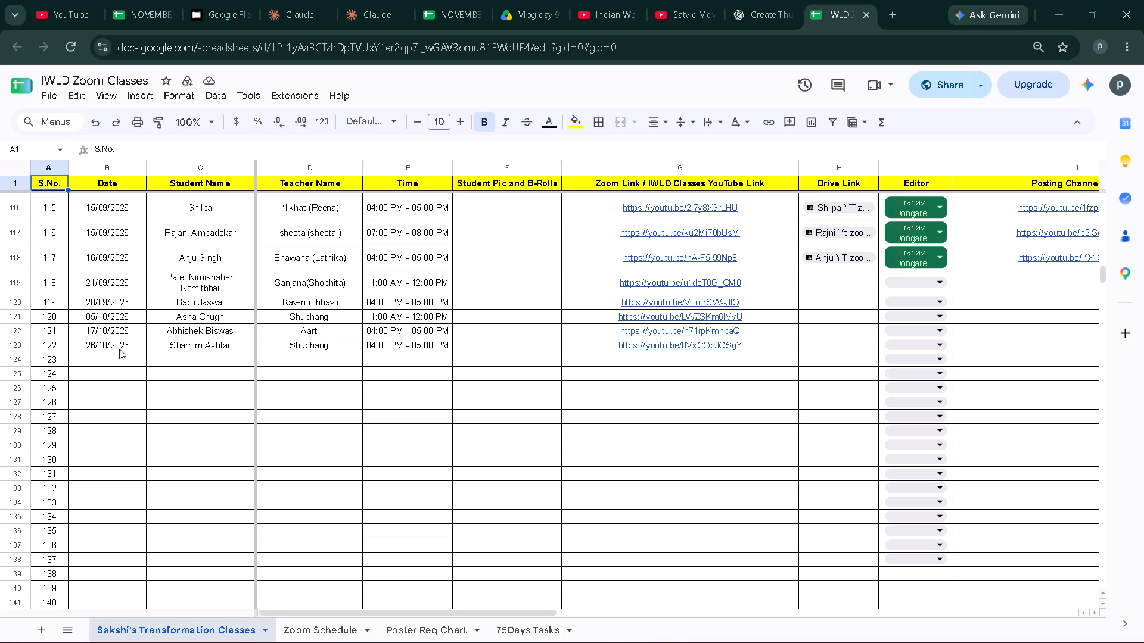
scroll(673, 444, "up", 4)
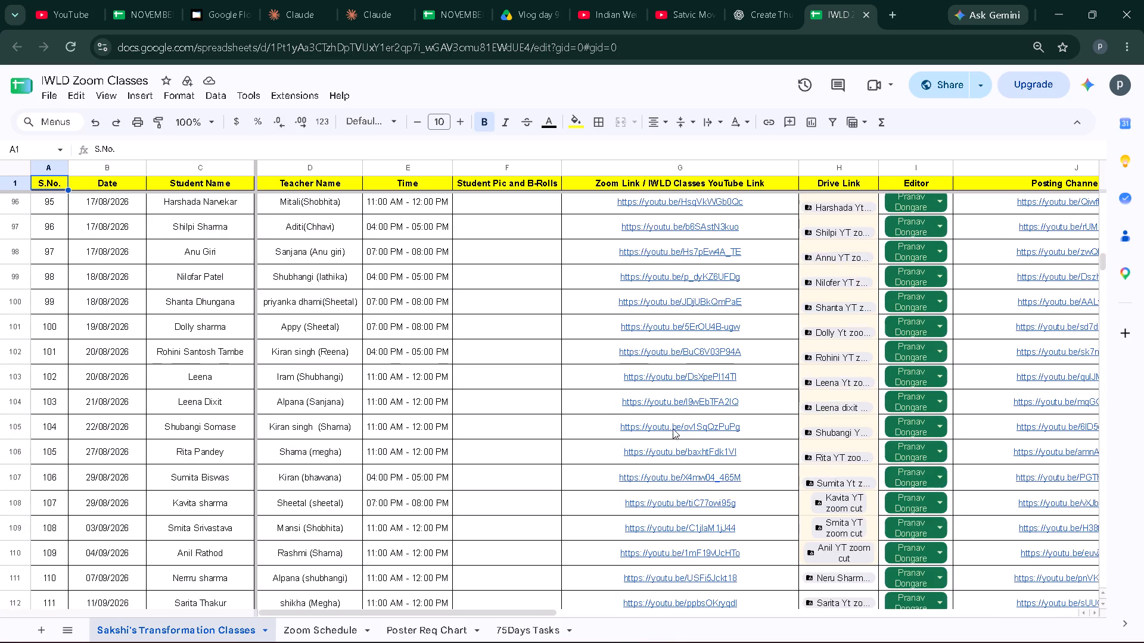
Look back through the earlier class entries' Zoom links, Drive links and editors, up to the first 12/01/2026 entry.
scroll(673, 423, "up", 7)
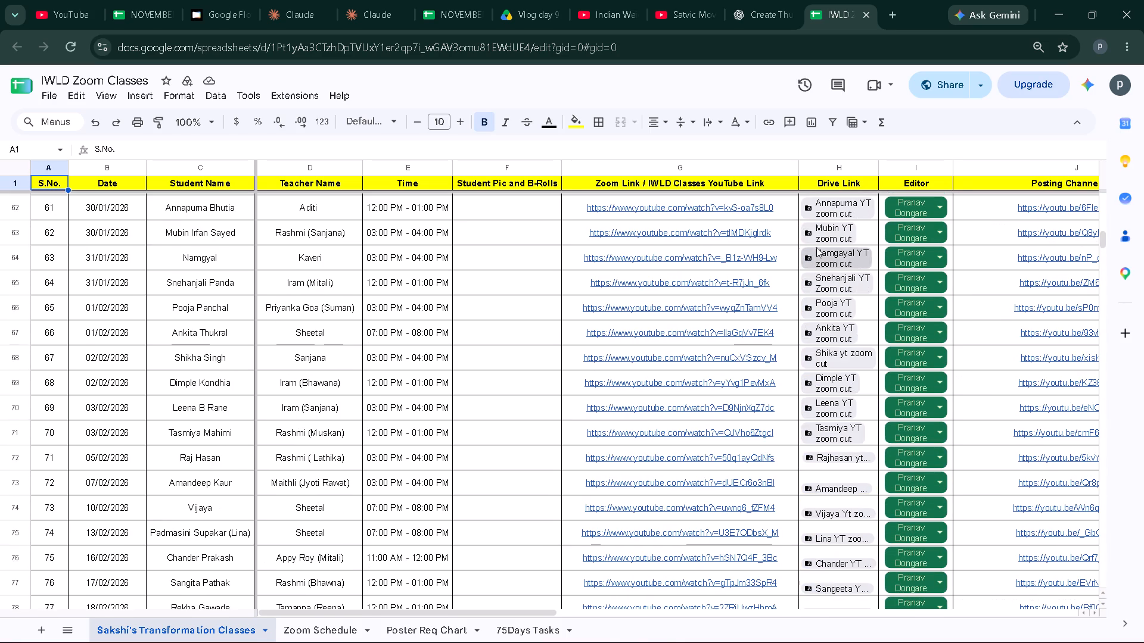
scroll(718, 201, "up", 9)
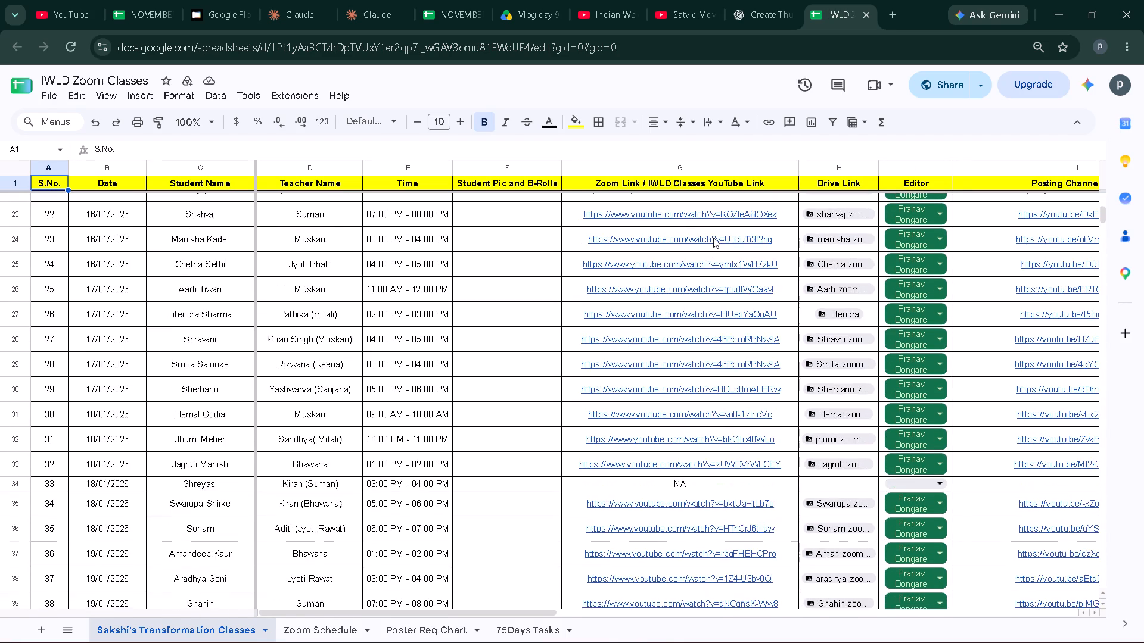
scroll(713, 238, "up", 6)
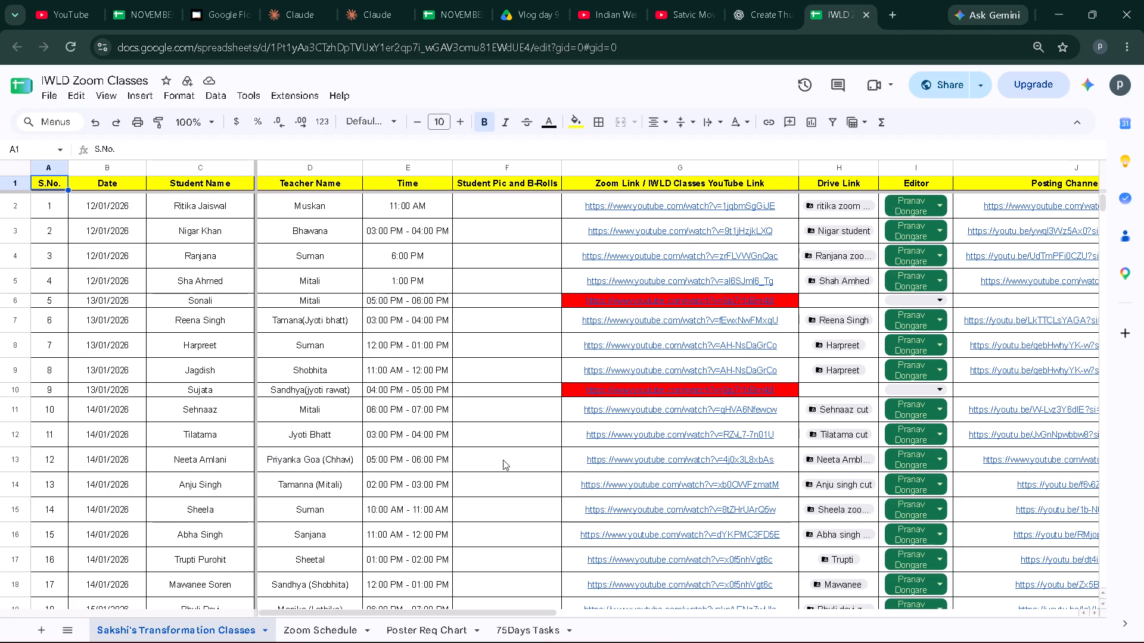
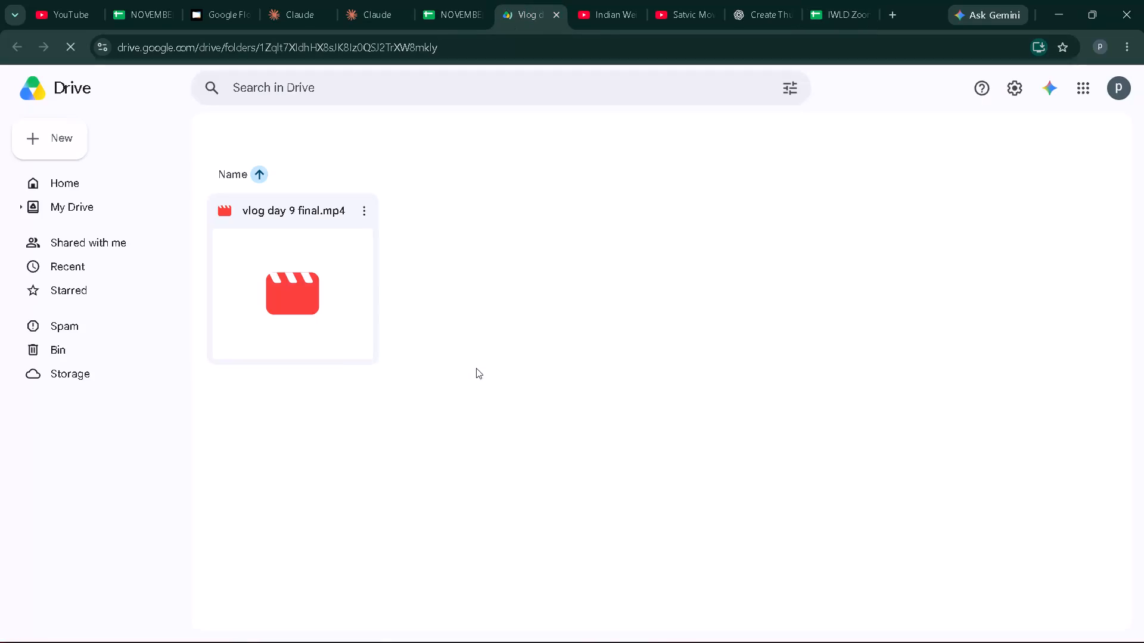
Open vlog day 9 final.mp4 from the Vlog day 9 final folder for playback.
double_click(287, 333)
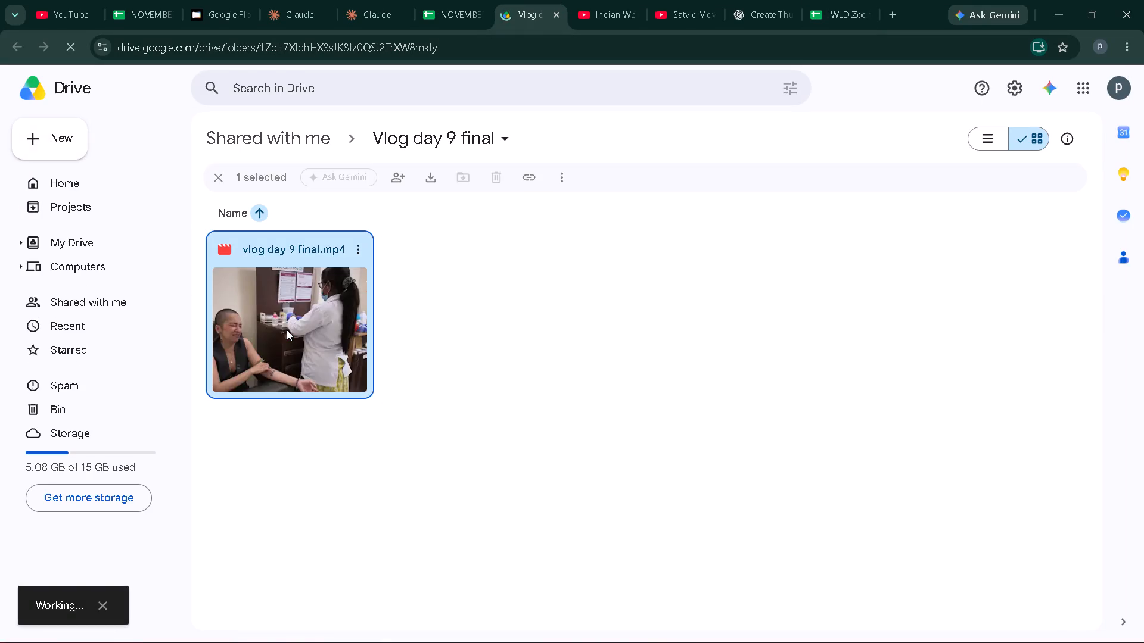
double_click(287, 330)
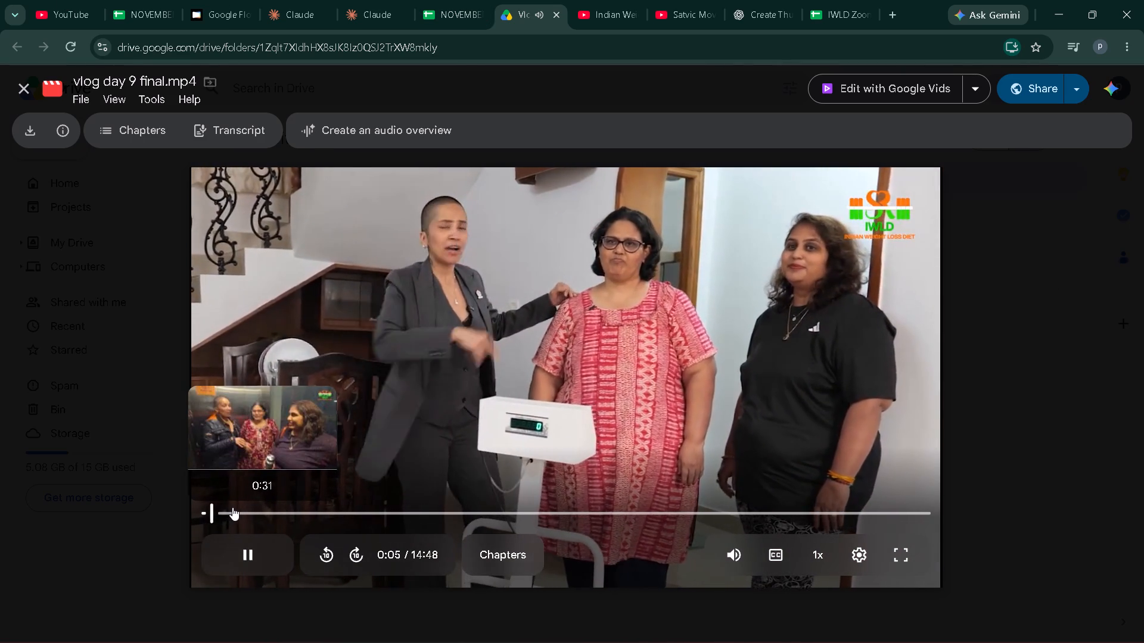
Preview the first half minute of the day 9 vlog, including the lift and car park scenes.
left_click(232, 507)
left_click_drag(232, 507, 221, 507)
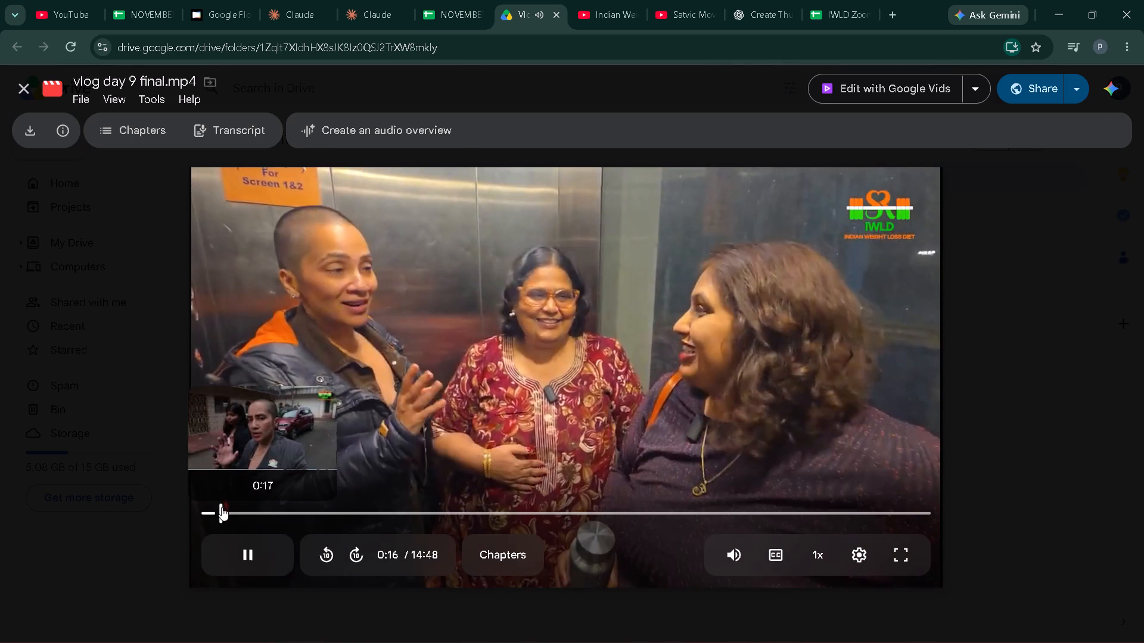
left_click_drag(222, 507, 170, 515)
left_click(699, 374)
left_click(692, 380)
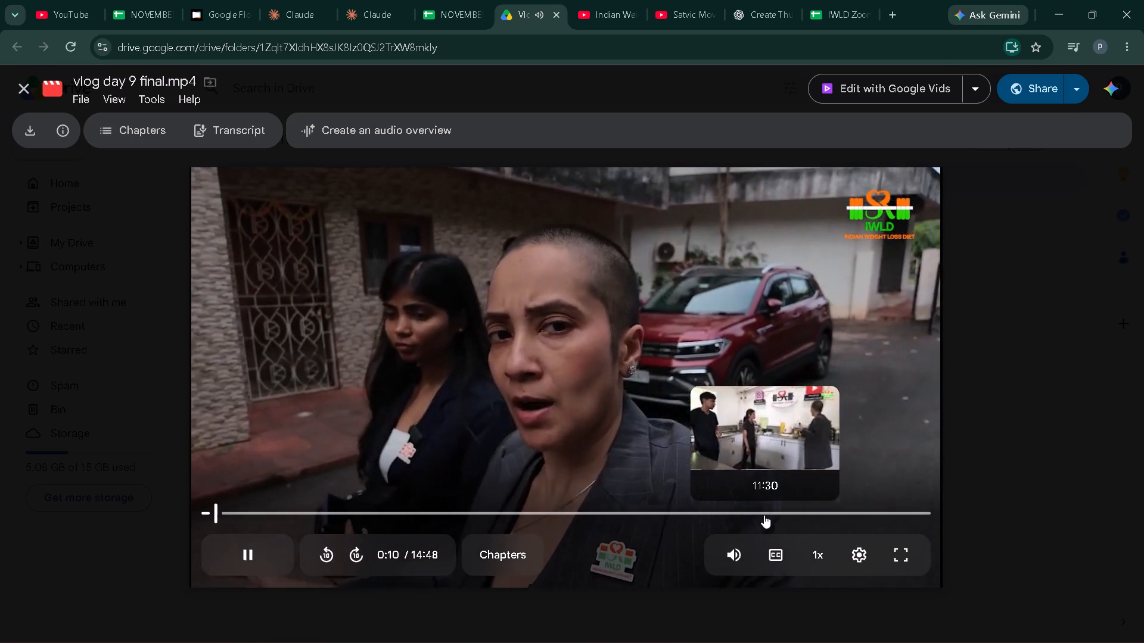
Examine the bedroom scenes between about 10:30 and 11:13 of the vlog for a usable thumbnail frame.
left_click(746, 515)
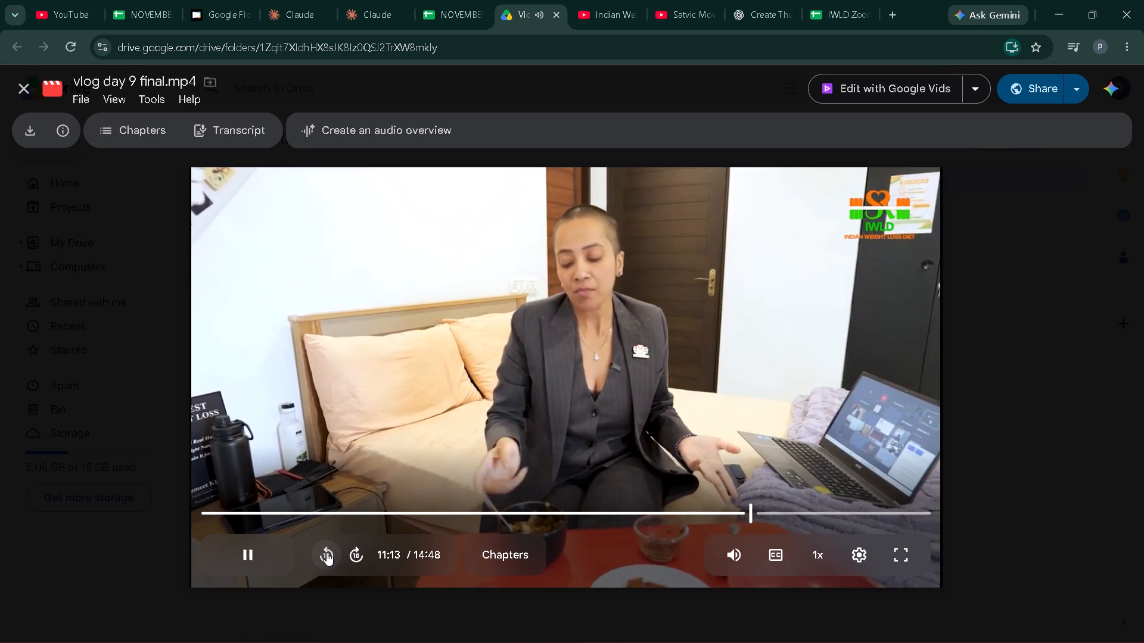
left_click(327, 553)
triple_click(327, 553)
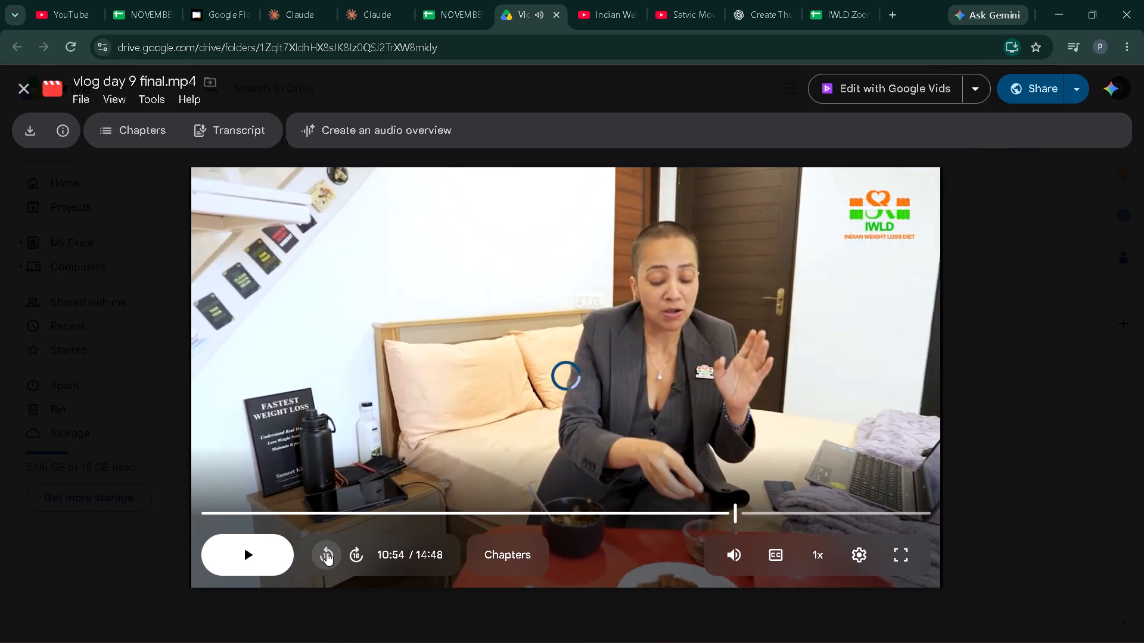
left_click(327, 553)
left_click(327, 553)
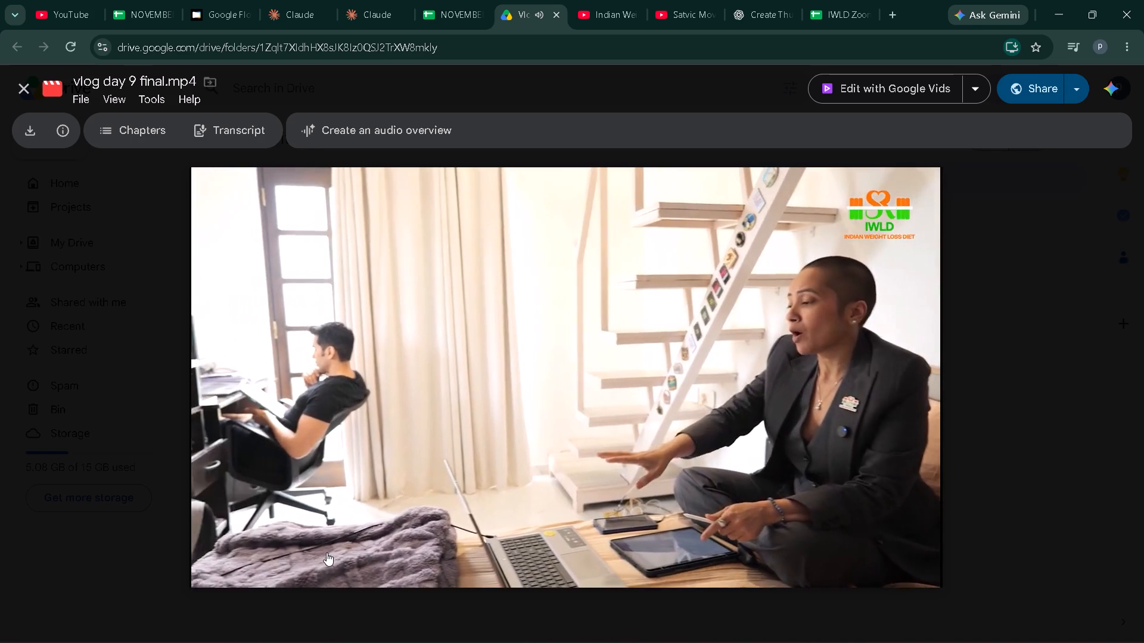
left_click(327, 553)
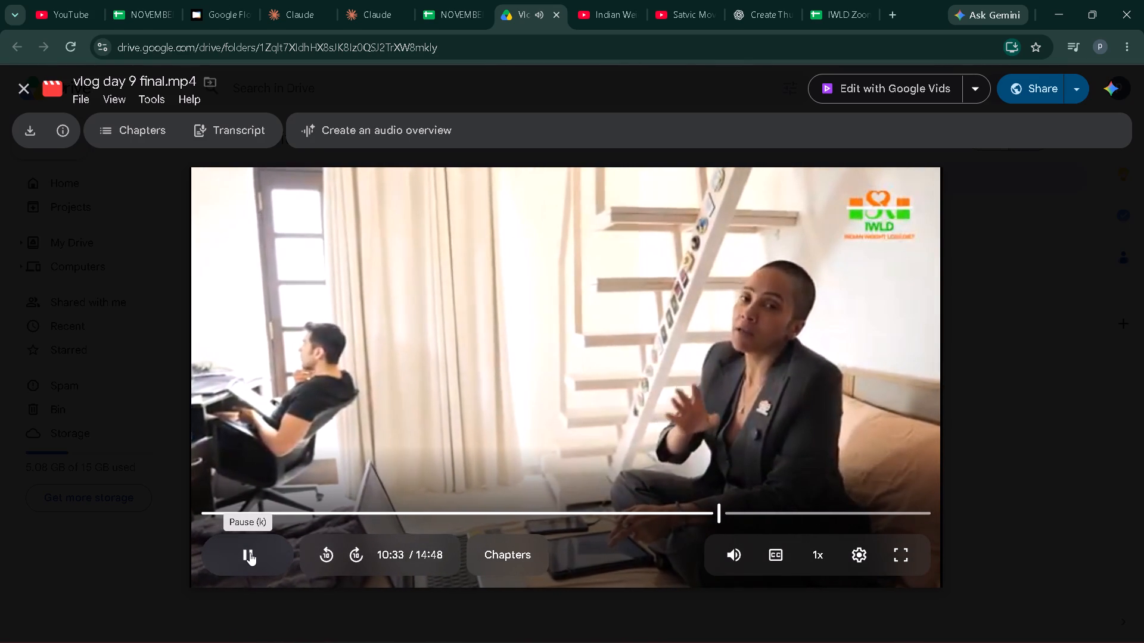
left_click(250, 553)
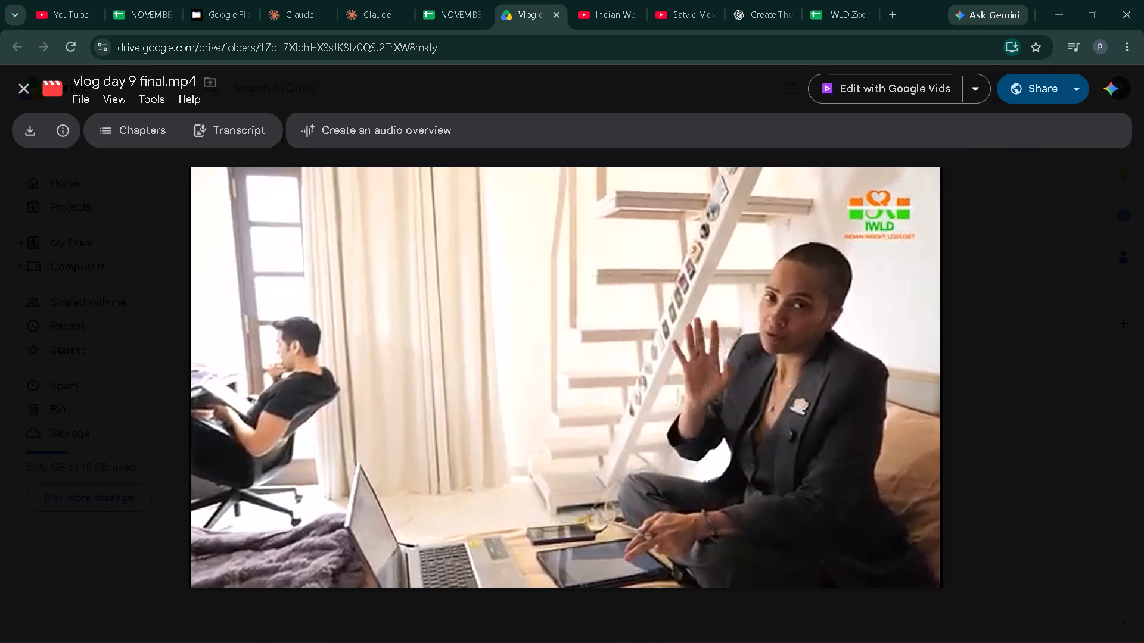
left_click(609, 288)
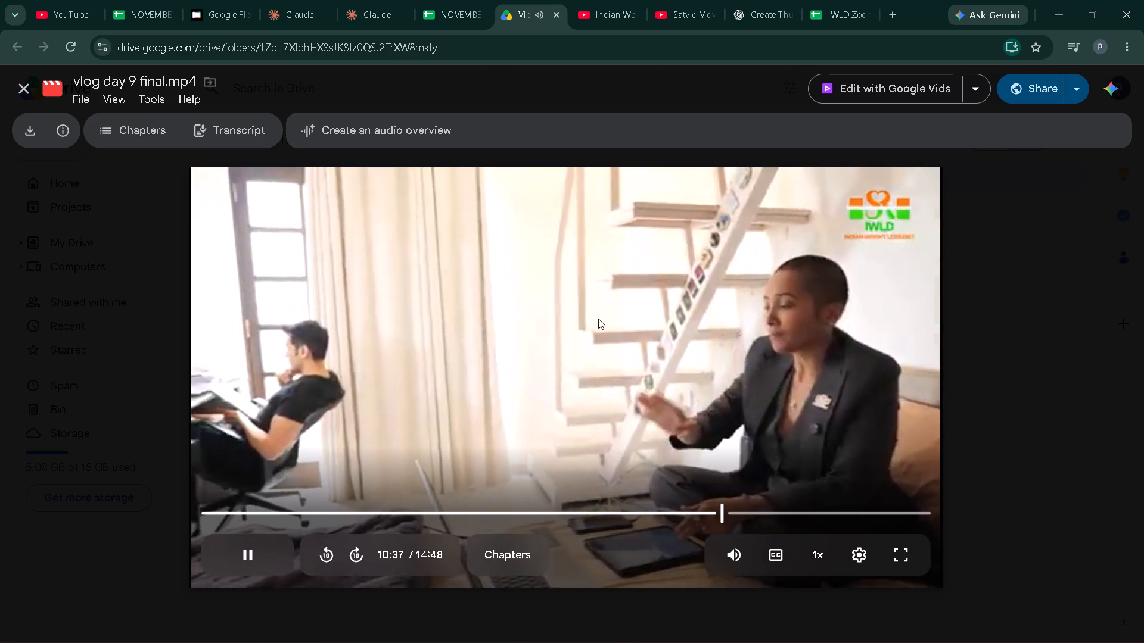
View the vlog full screen and pause it at 10:23, where the woman in the suit faces the camera with her hand raised.
left_click(899, 560)
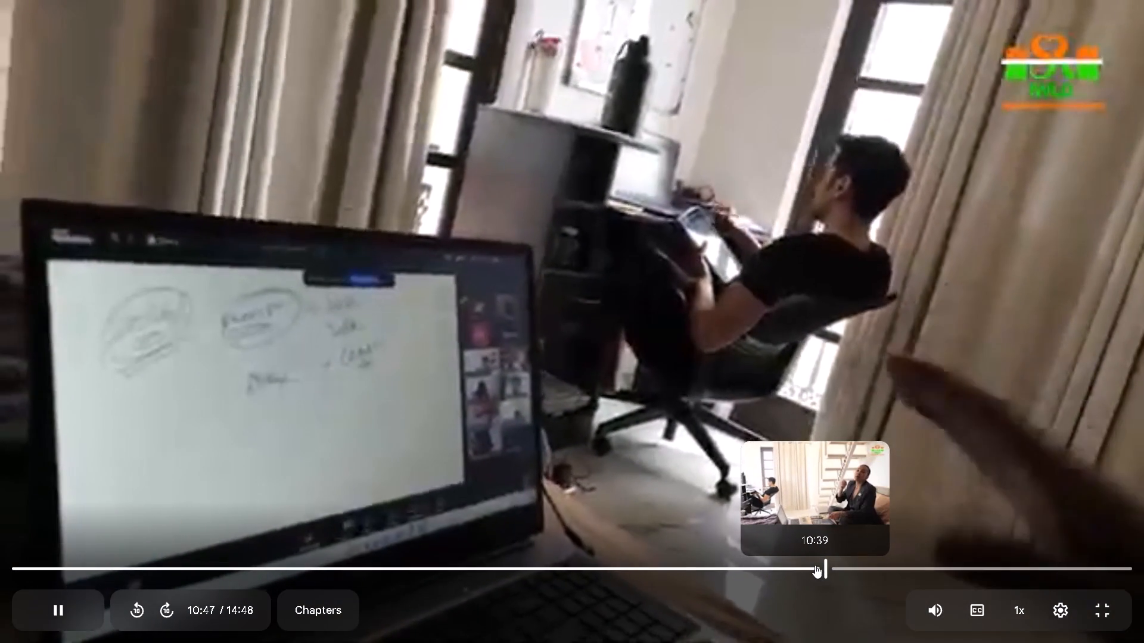
left_click_drag(813, 564, 795, 563)
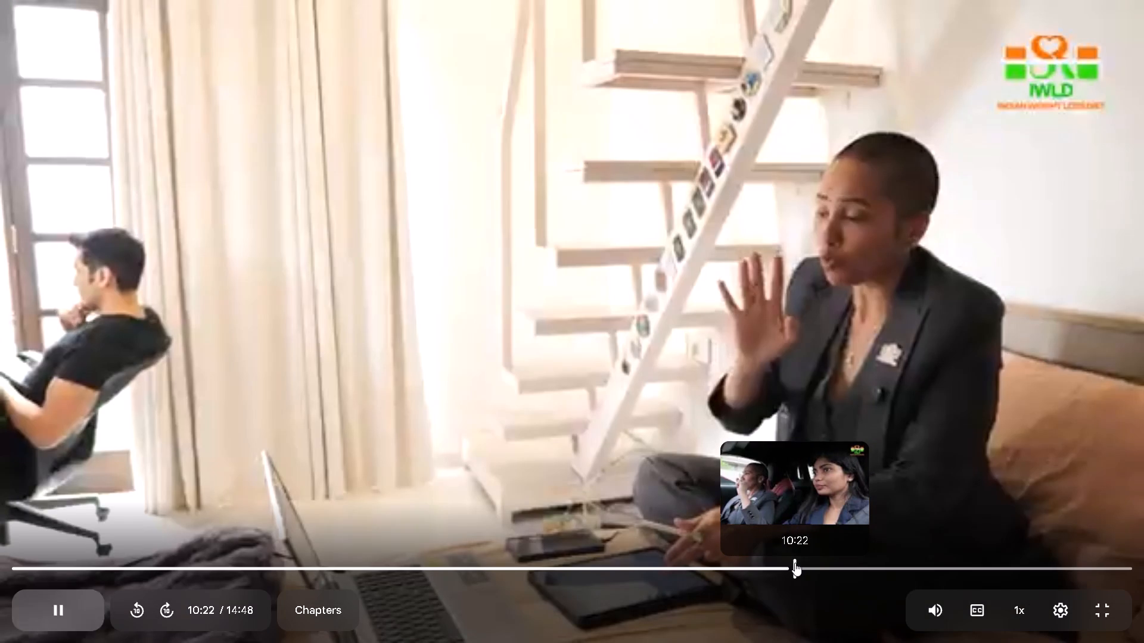
left_click(509, 495)
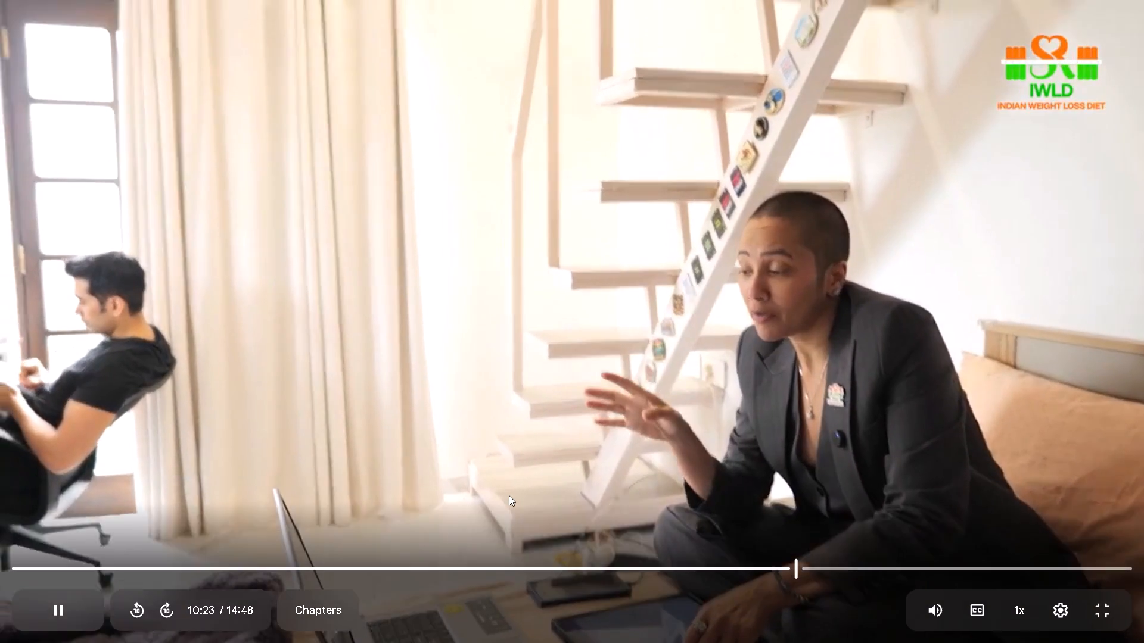
key("Left")
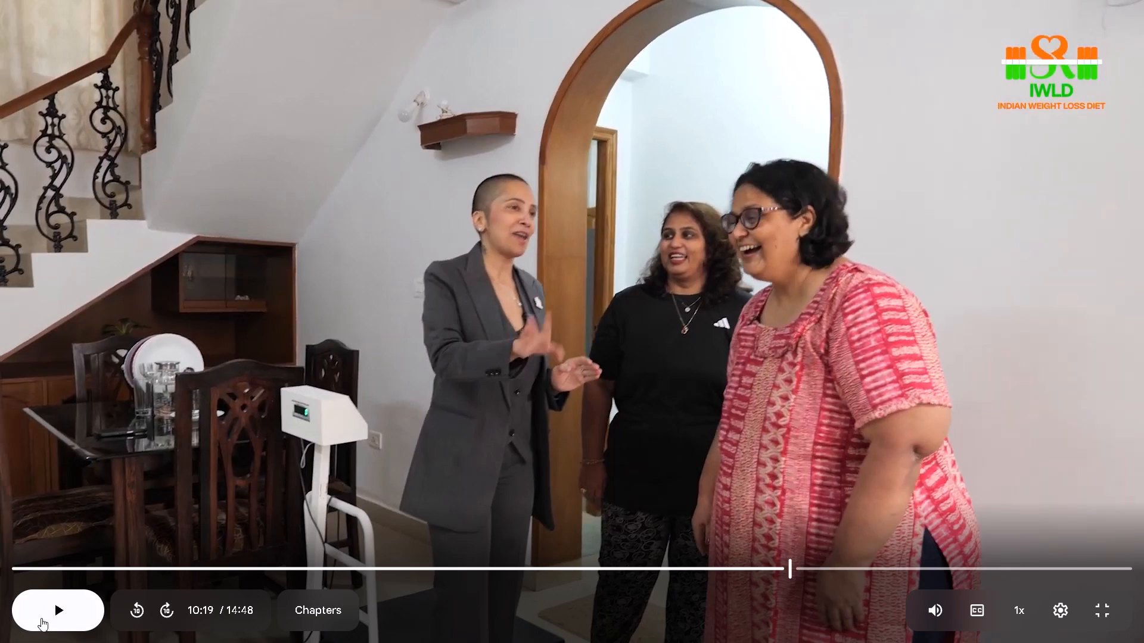
left_click(57, 615)
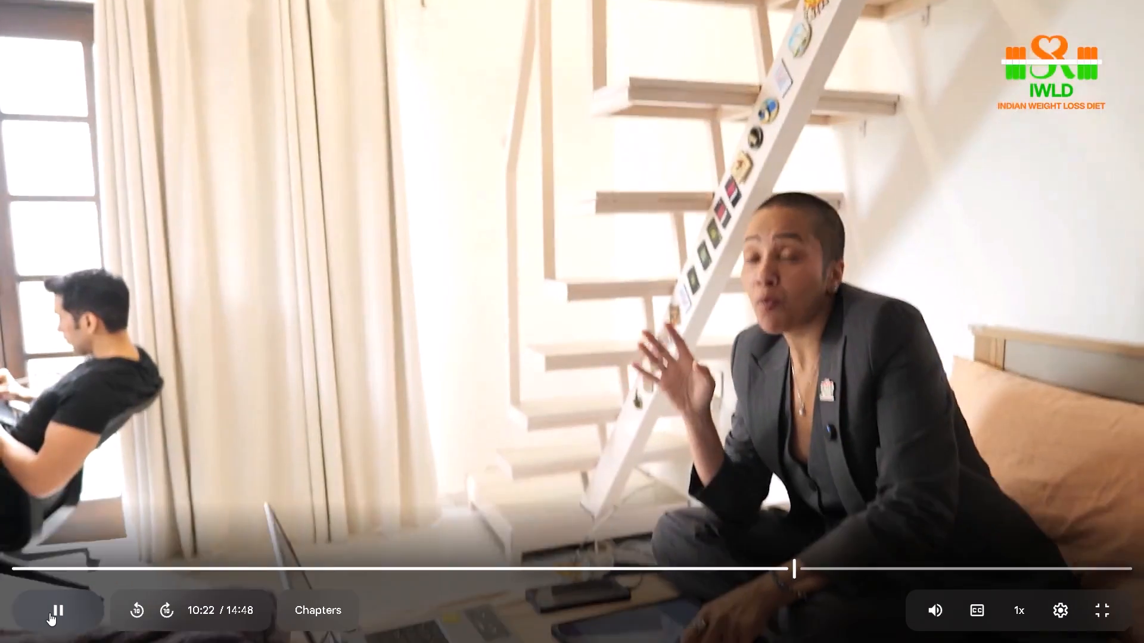
left_click(49, 613)
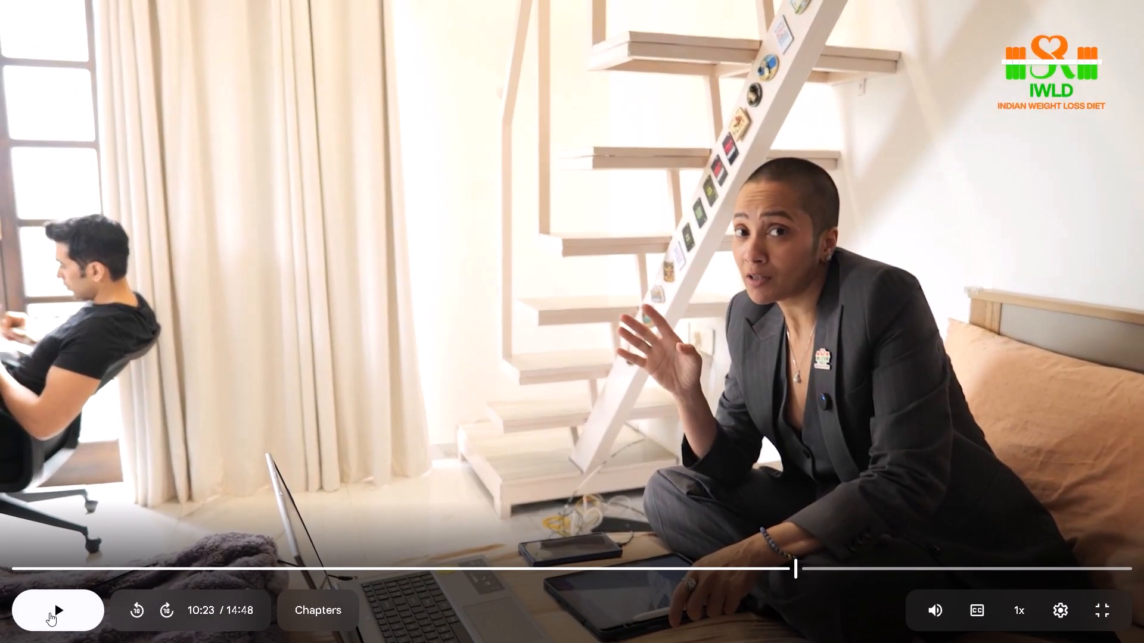
left_click(49, 613)
left_click(49, 613)
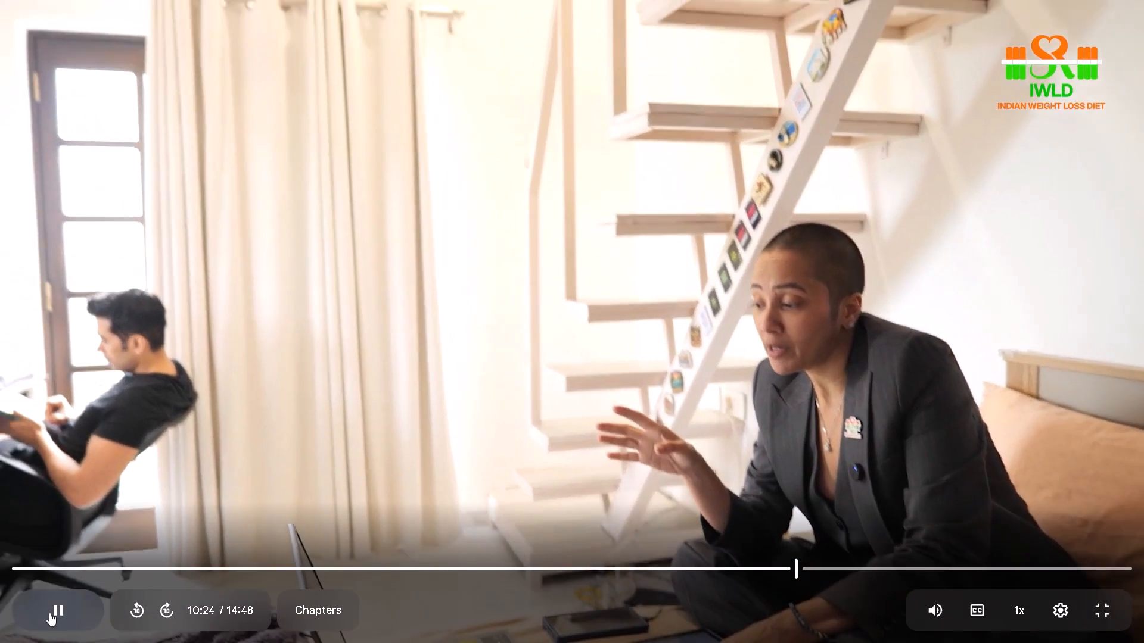
key("Left")
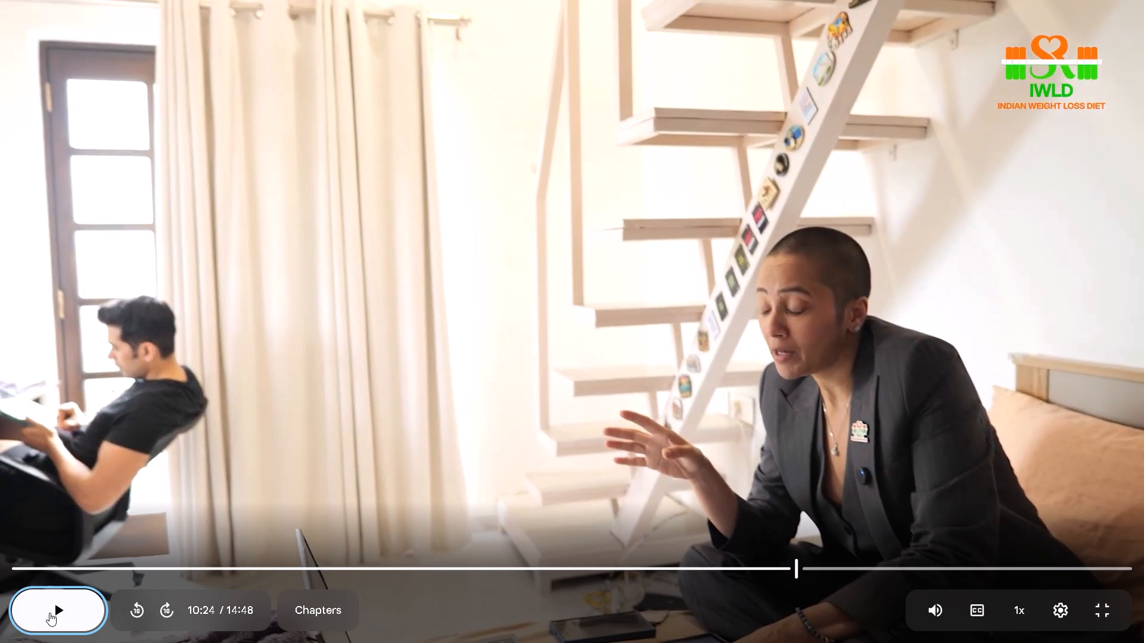
left_click(49, 613)
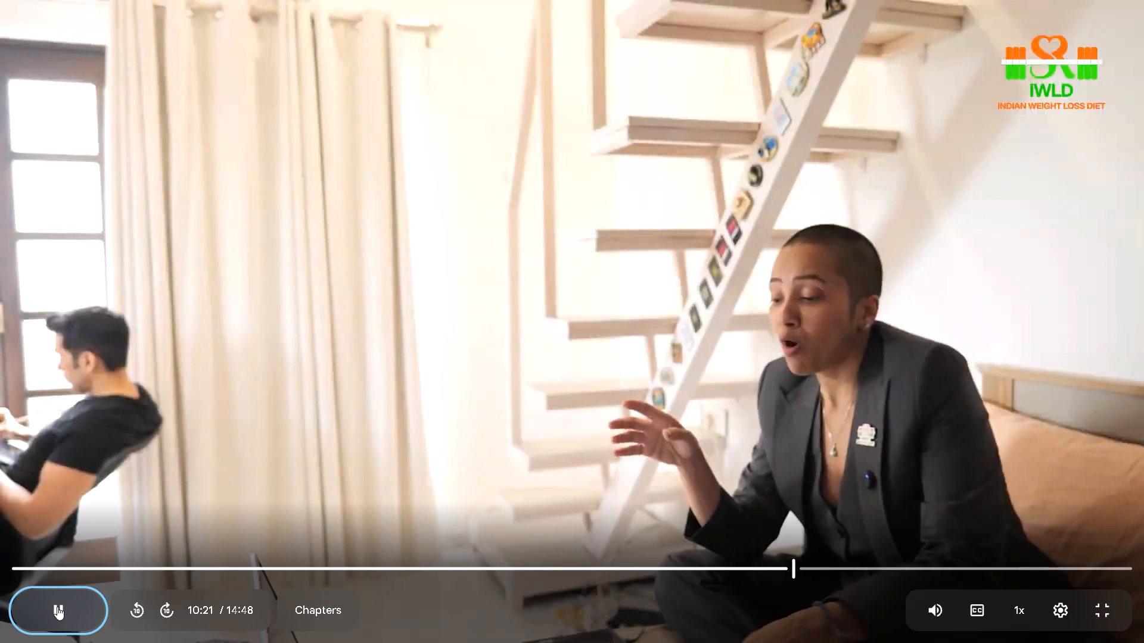
left_click(57, 607)
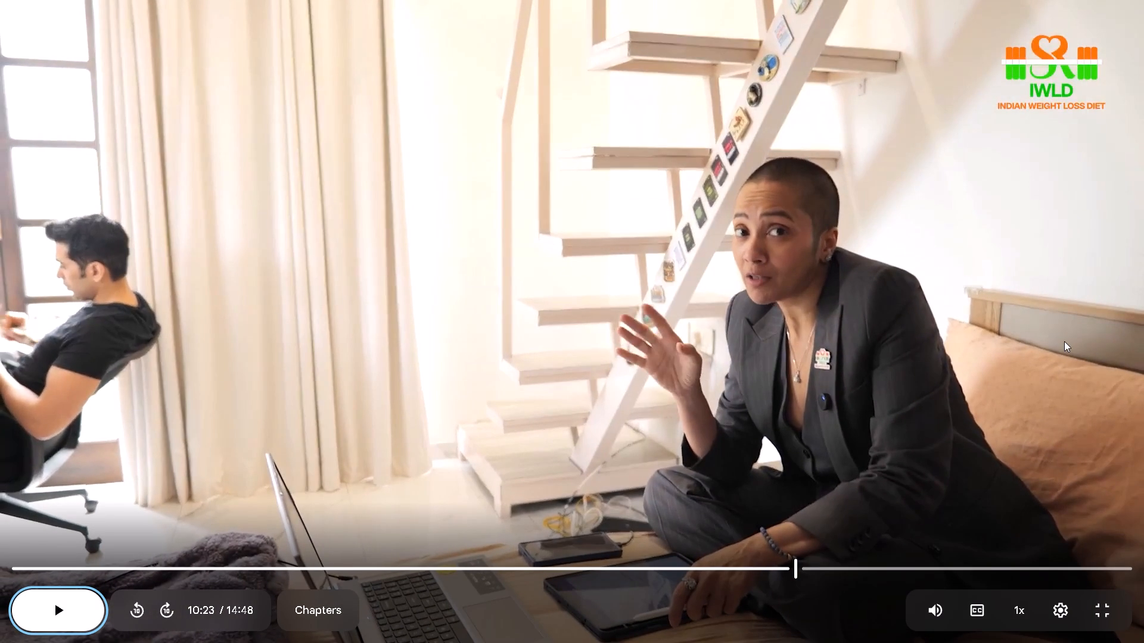
Take a screen snip of the paused 10:23 frame around the woman in the suit, and leave full-screen view.
key("shift+super+s")
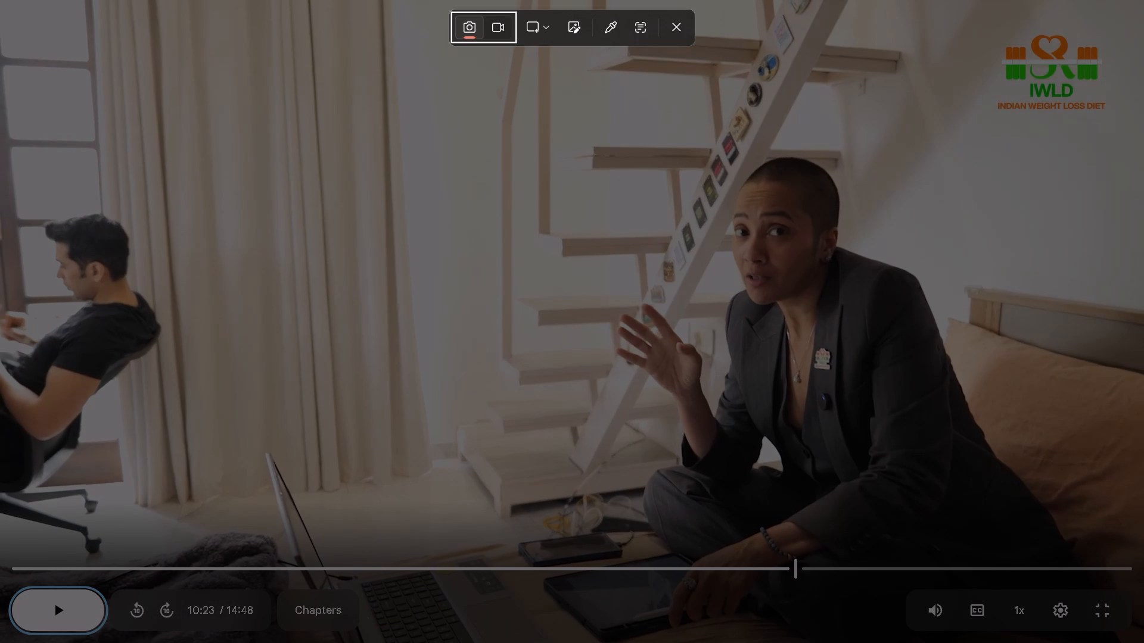
left_click_drag(186, 155, 515, 569)
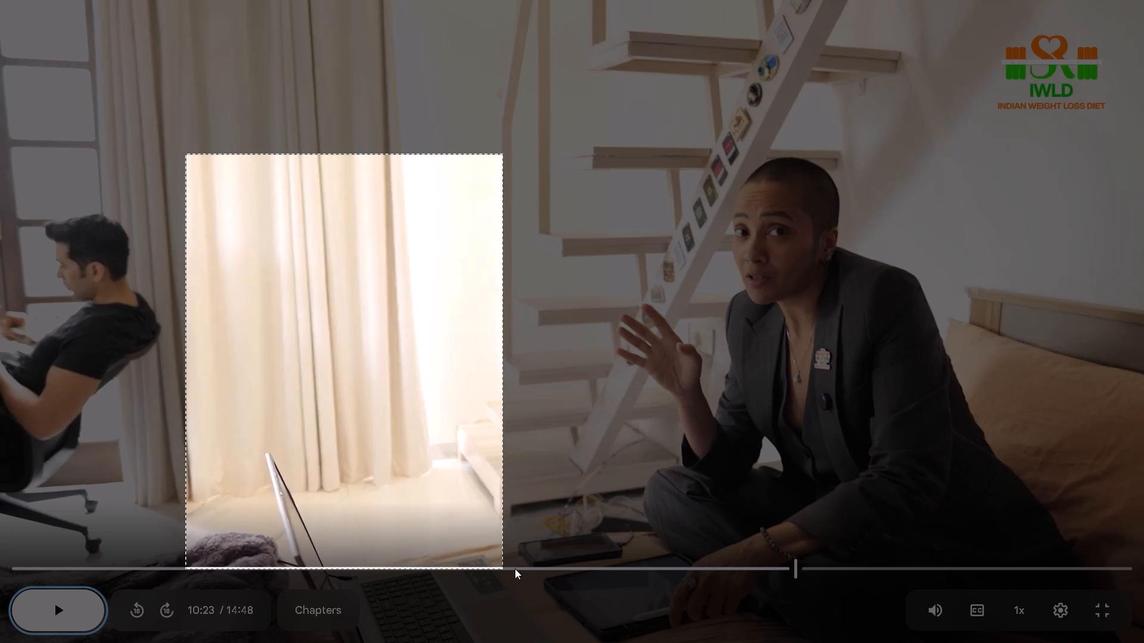
left_click_drag(515, 569, 989, 610)
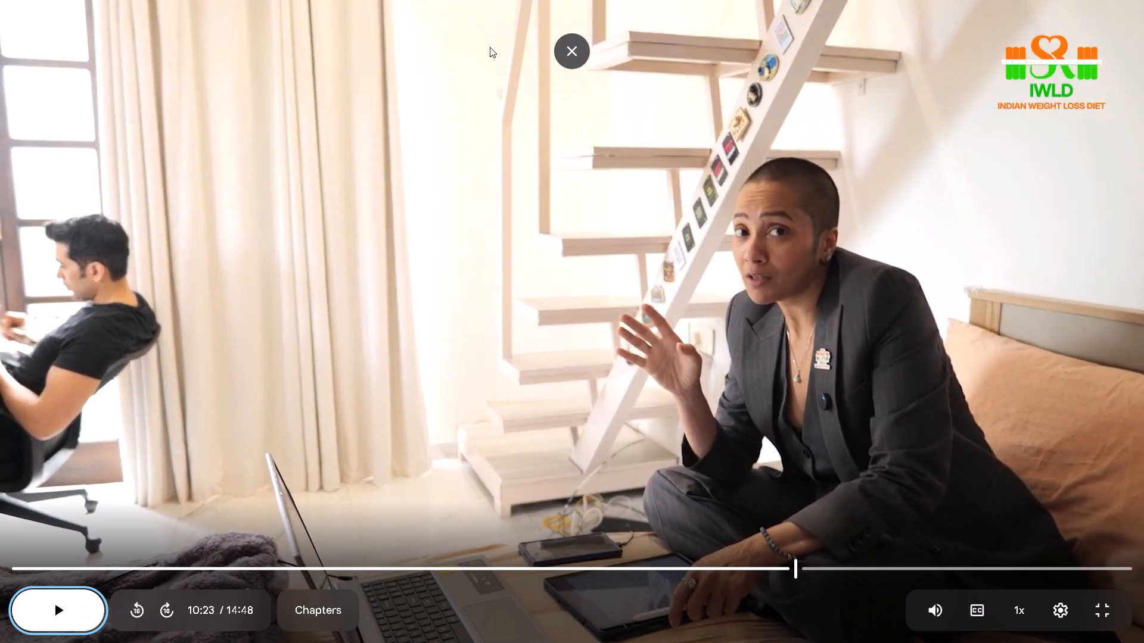
left_click(579, 51)
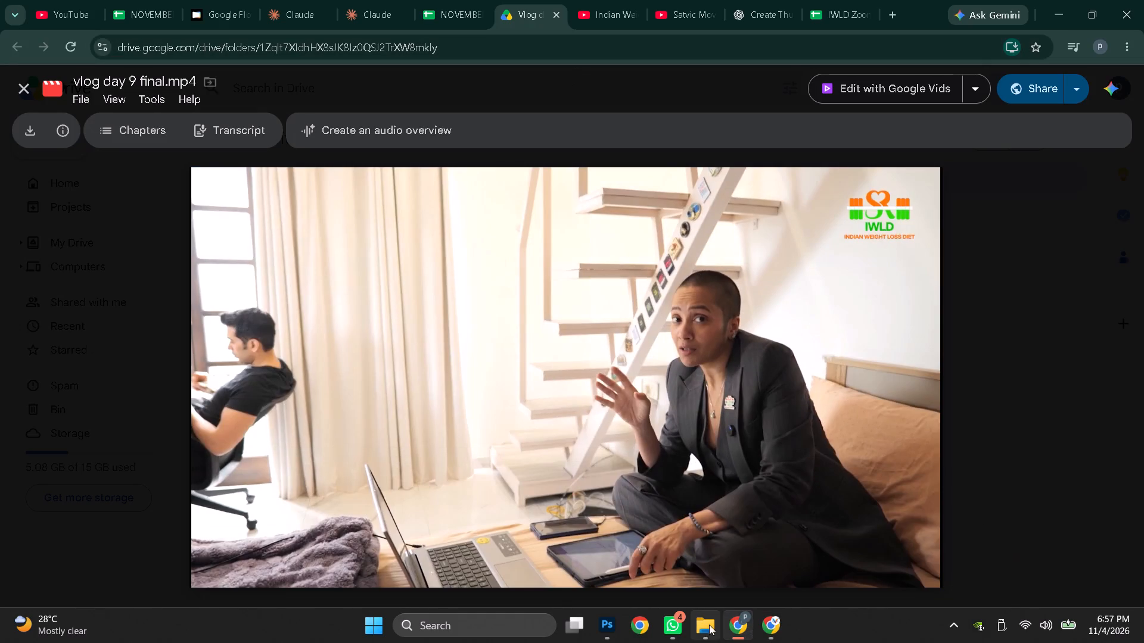
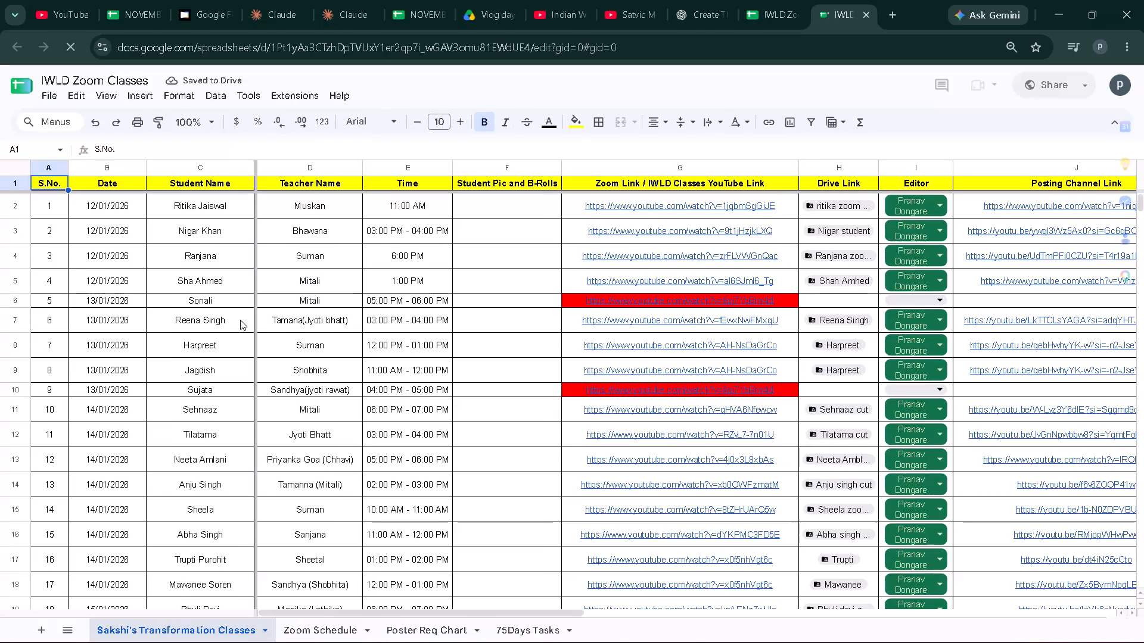
Examine the Sakshi's Transformation Classes list down to its latest filled entries, and check the recording link of the 21/09/2026 class.
scroll(241, 324, "down", 1)
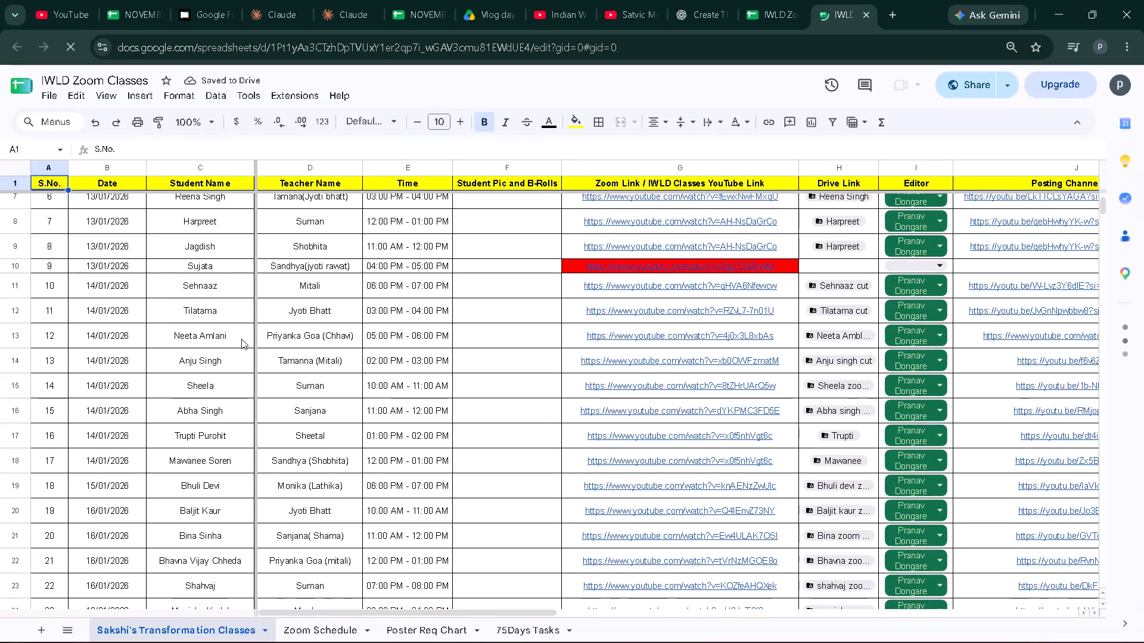
scroll(241, 345, "down", 2)
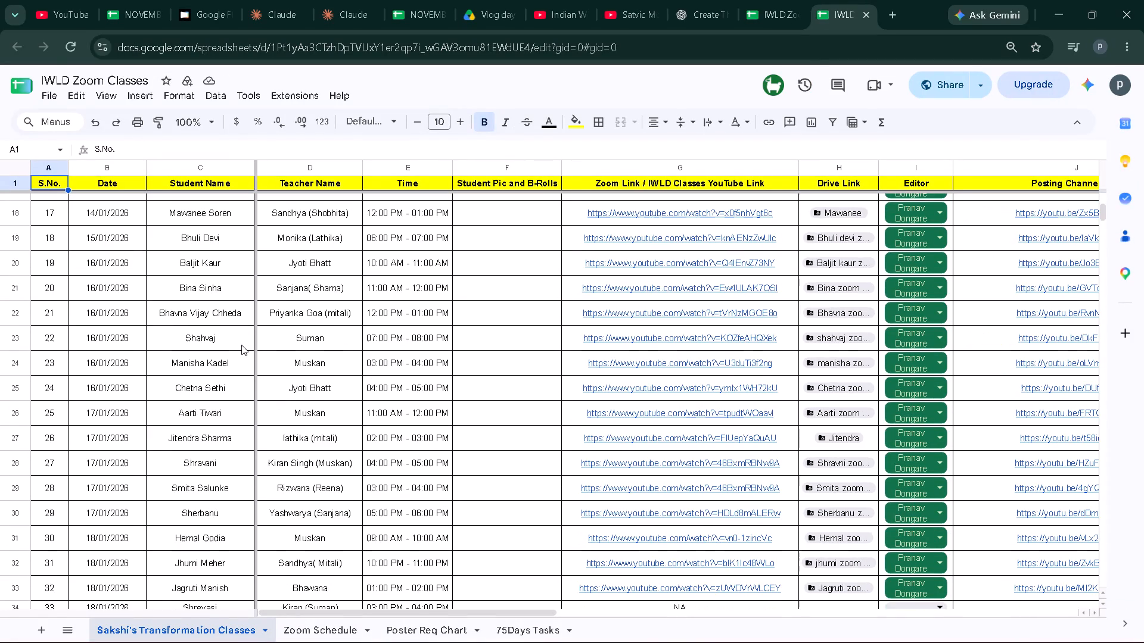
scroll(241, 345, "down", 2)
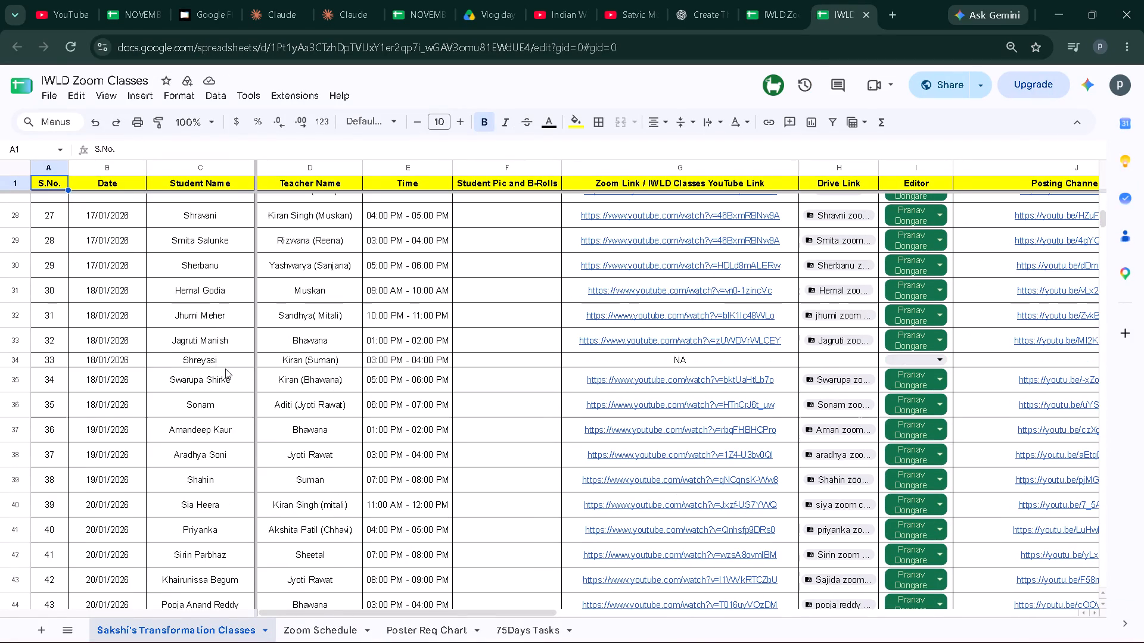
scroll(225, 369, "down", 6)
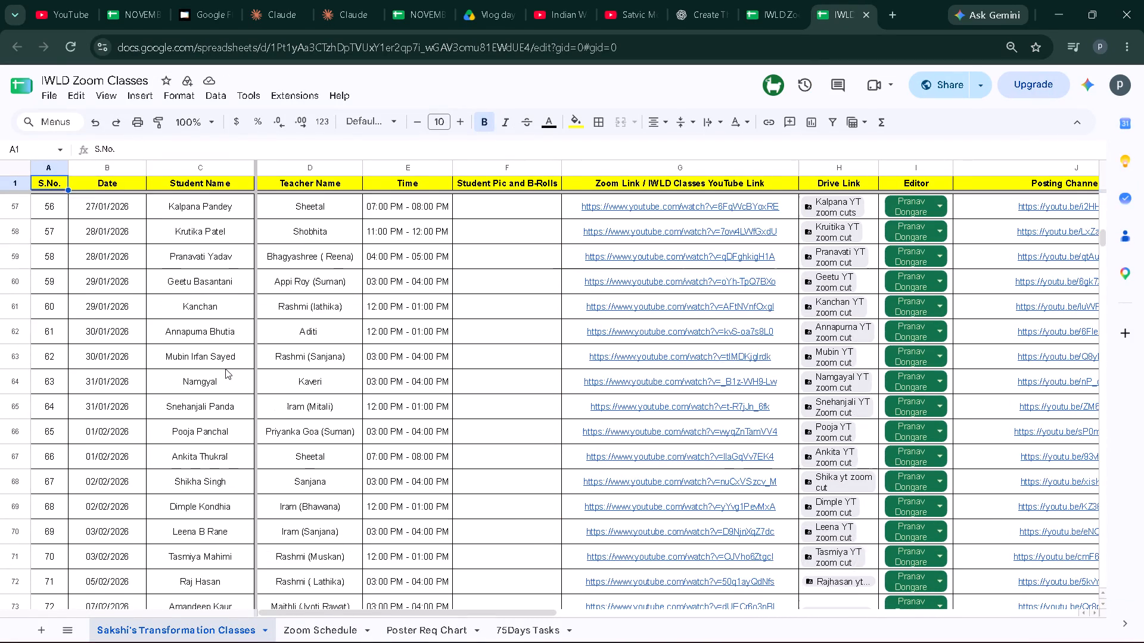
scroll(225, 369, "down", 3)
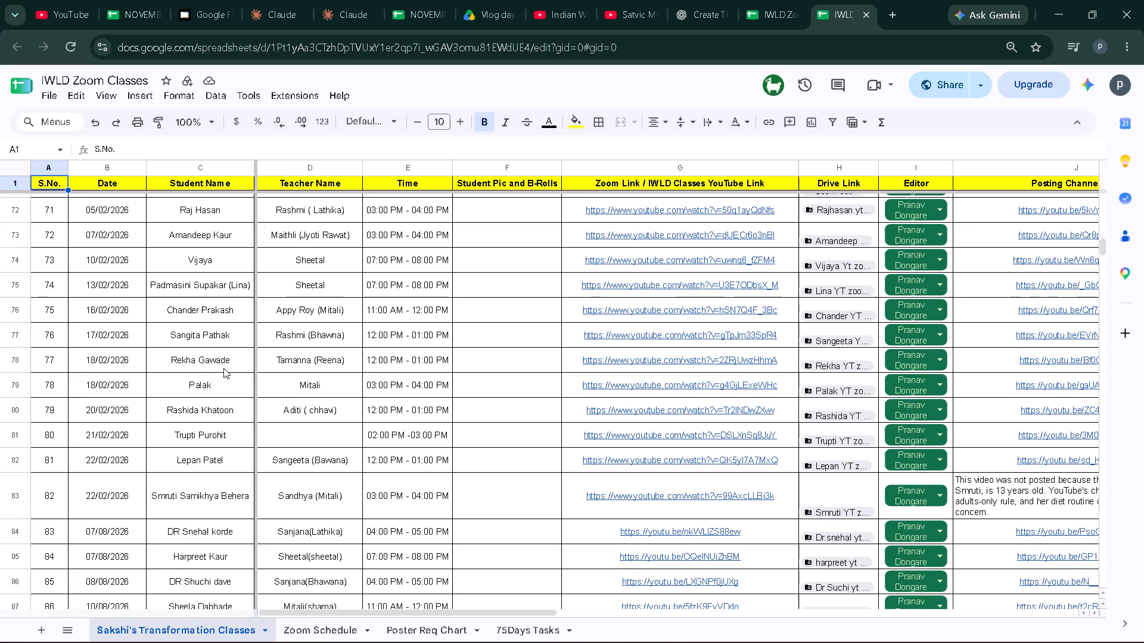
scroll(223, 368, "up", 1)
scroll(220, 368, "down", 2)
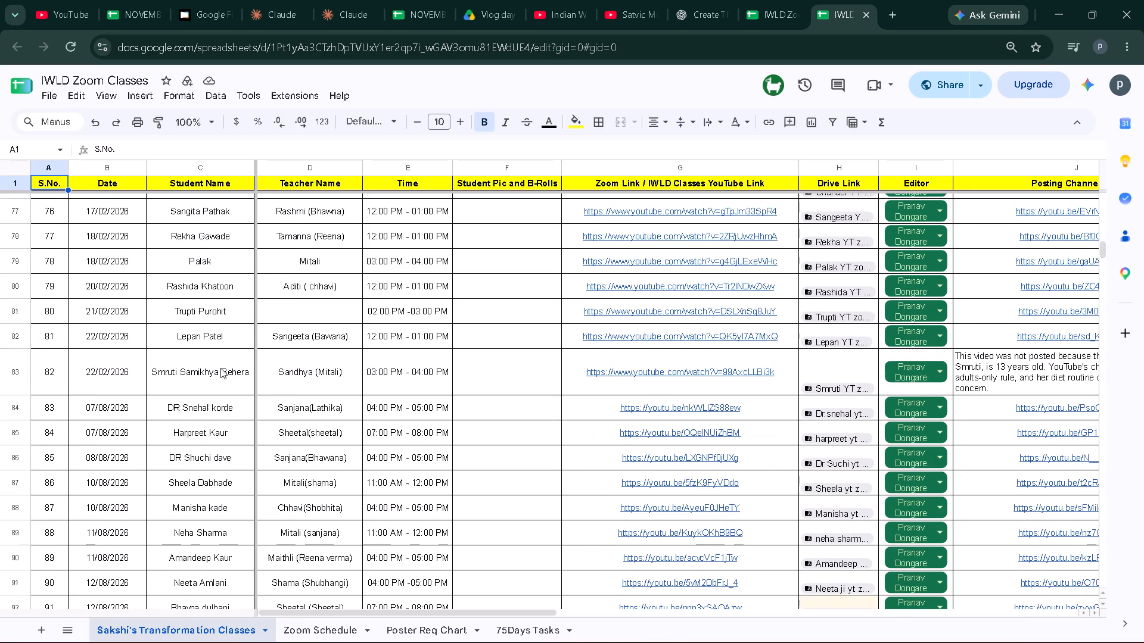
scroll(220, 368, "down", 4)
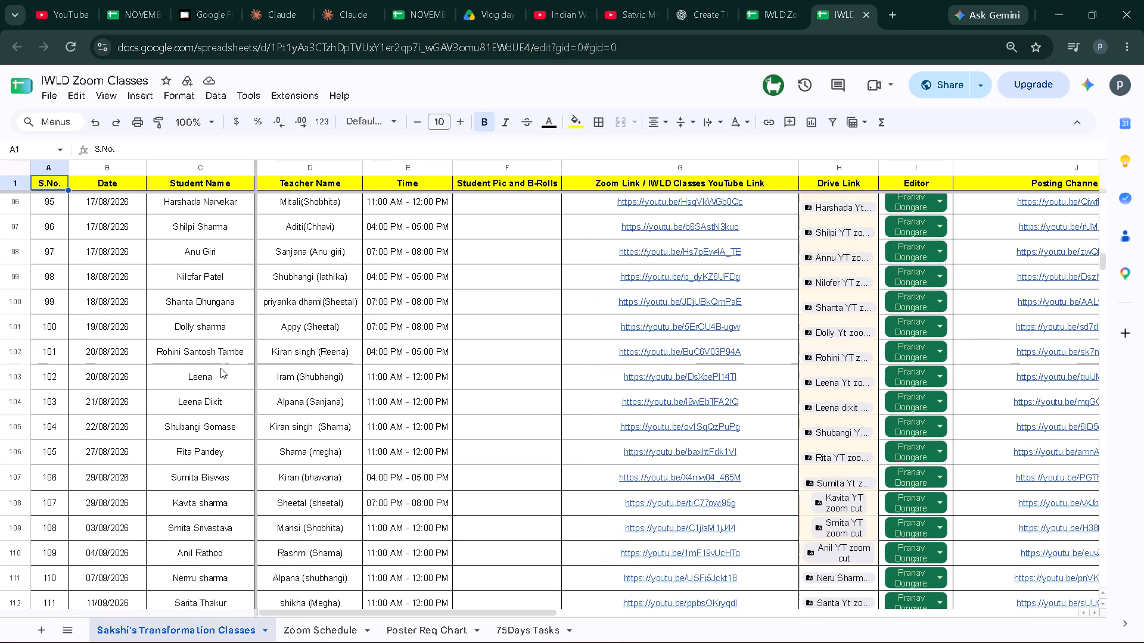
scroll(220, 368, "down", 4)
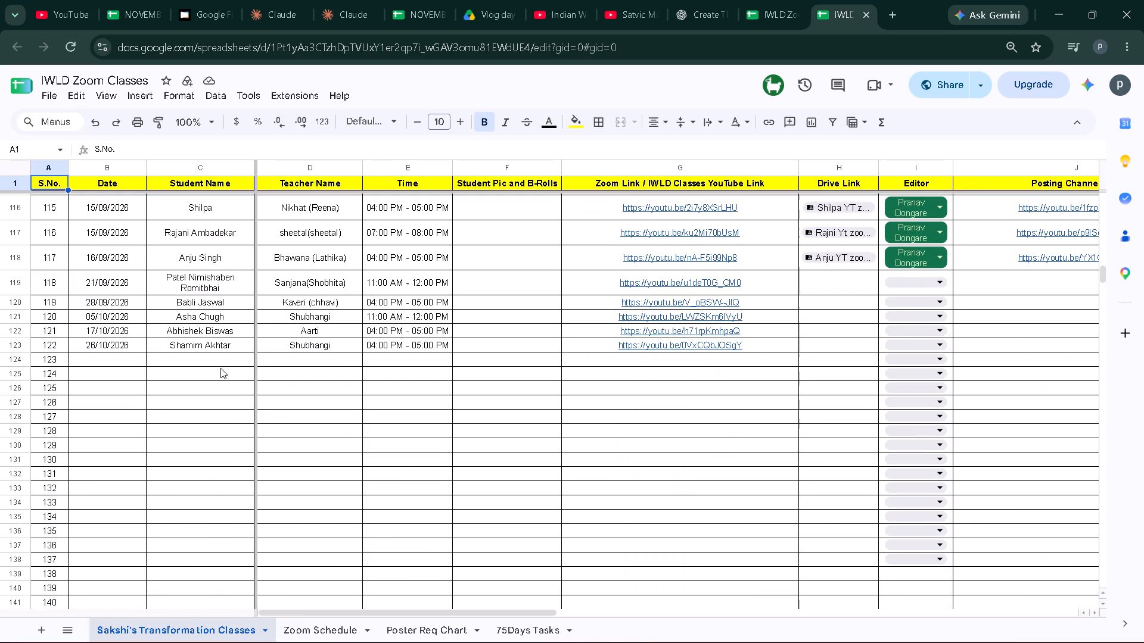
left_click(211, 281)
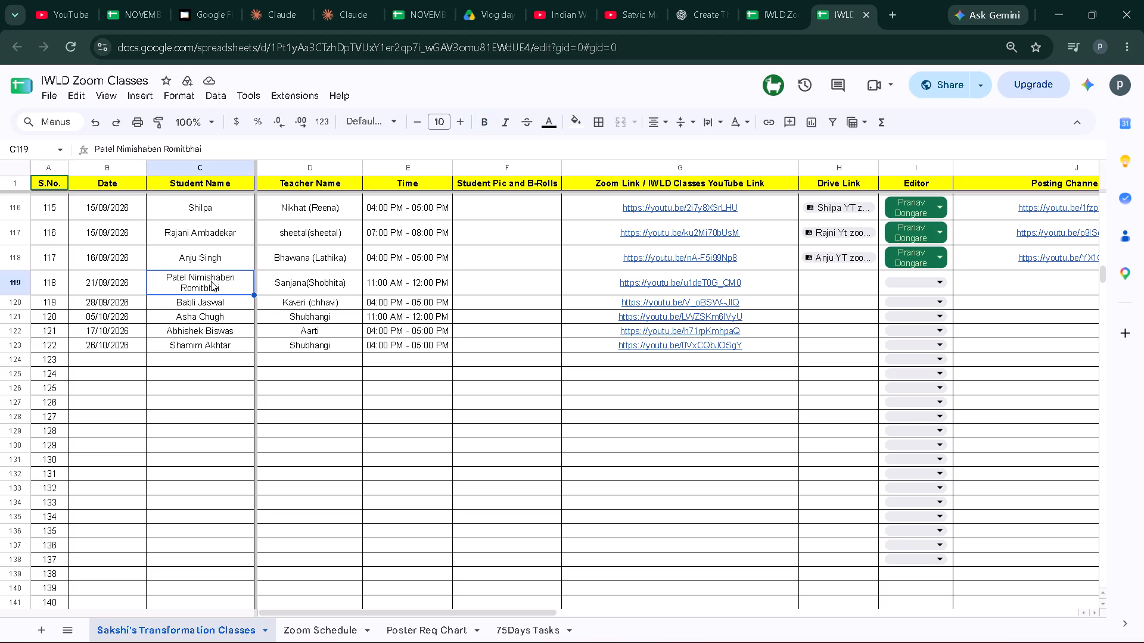
left_click(669, 283)
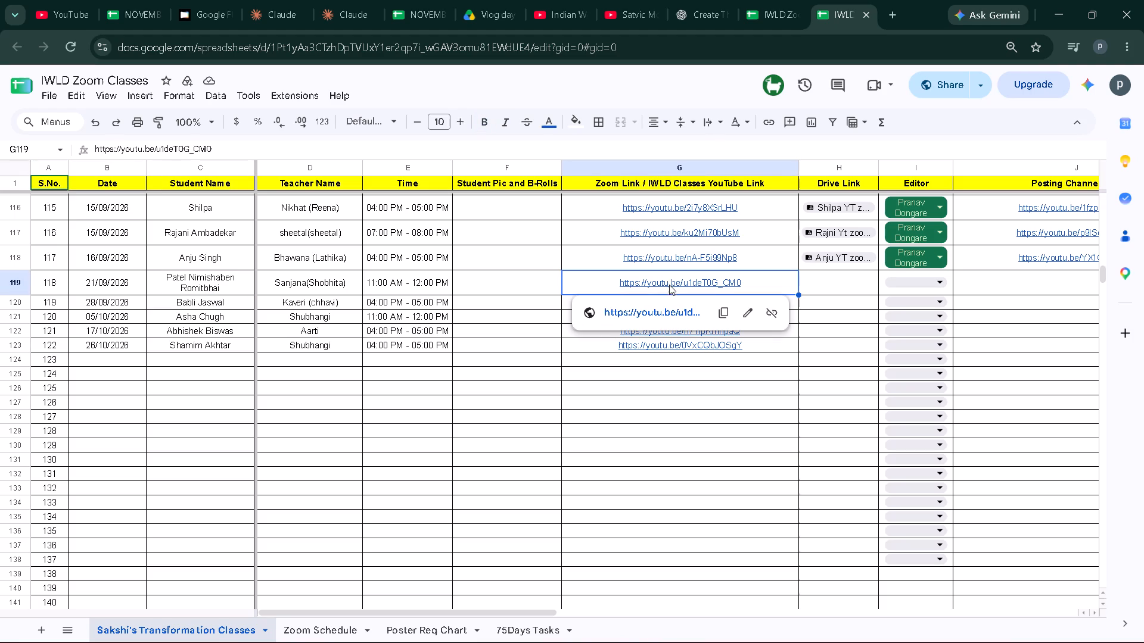
Open the recording of the 26/10/2026 guest lecture and pause it at 11:47, where the woman in the white headscarf is on camera.
left_click(642, 372)
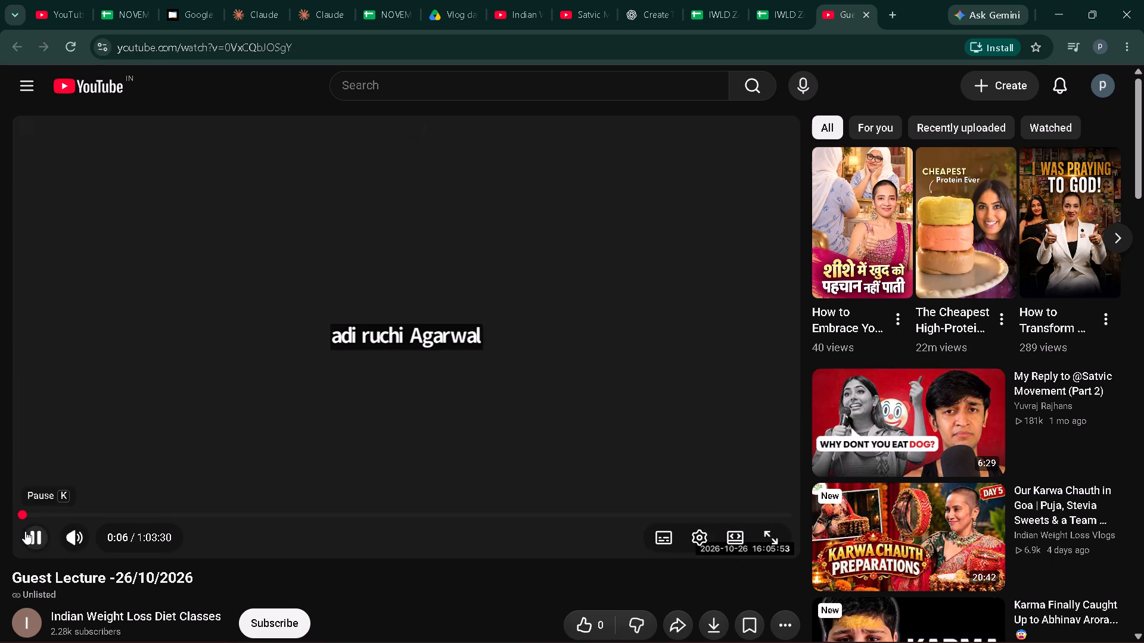
left_click_drag(33, 513, 61, 513)
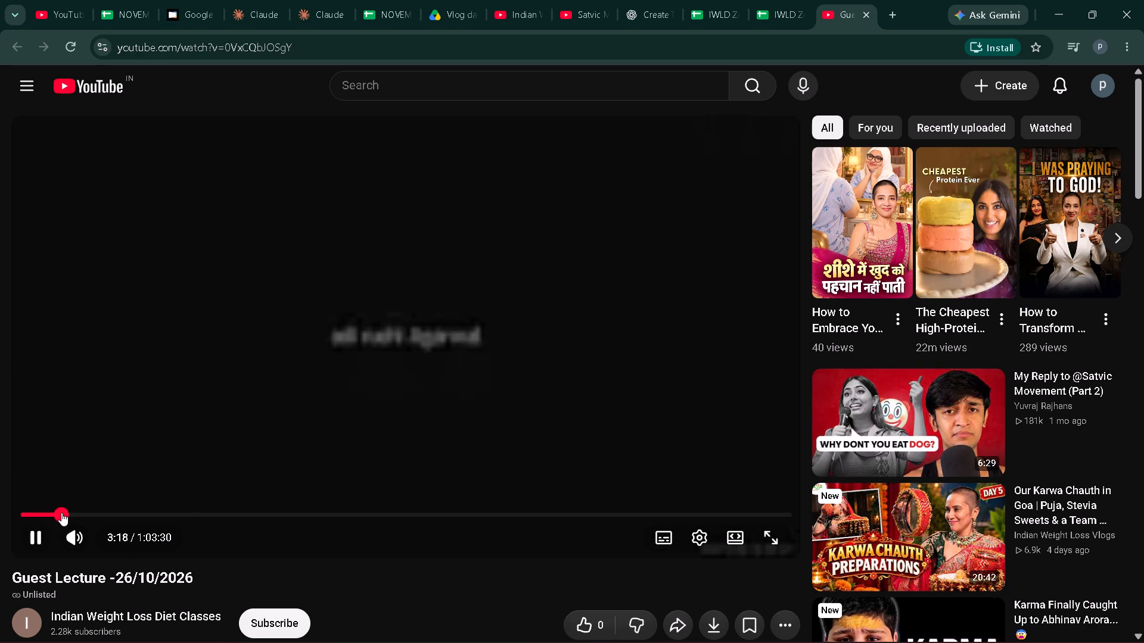
left_click_drag(83, 513, 121, 515)
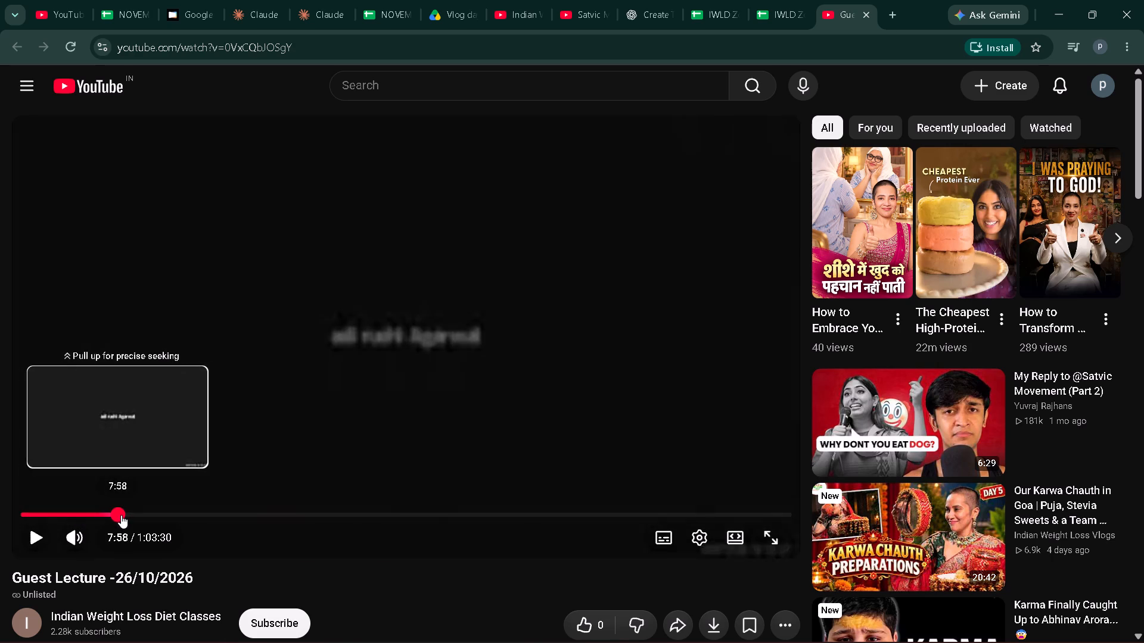
left_click_drag(121, 515, 122, 514)
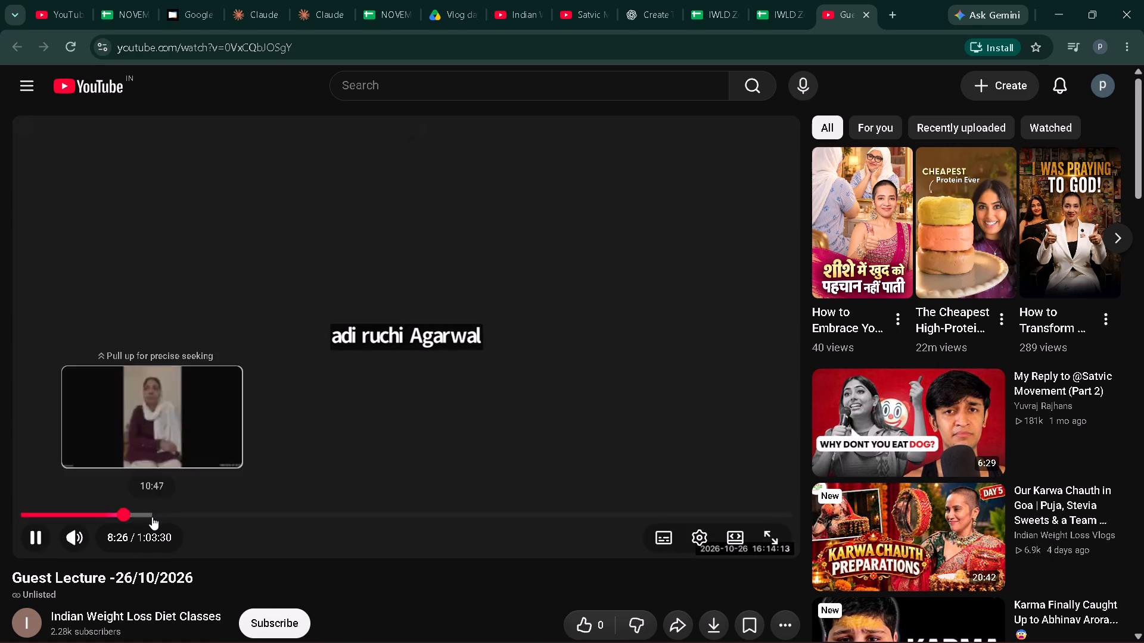
left_click(163, 517)
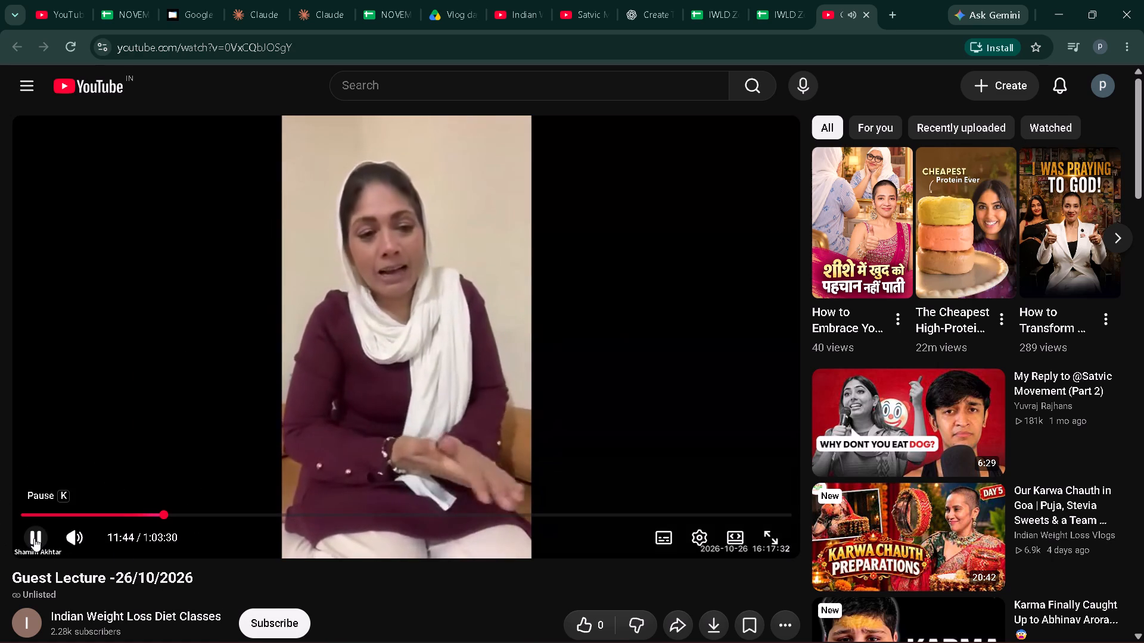
left_click(34, 538)
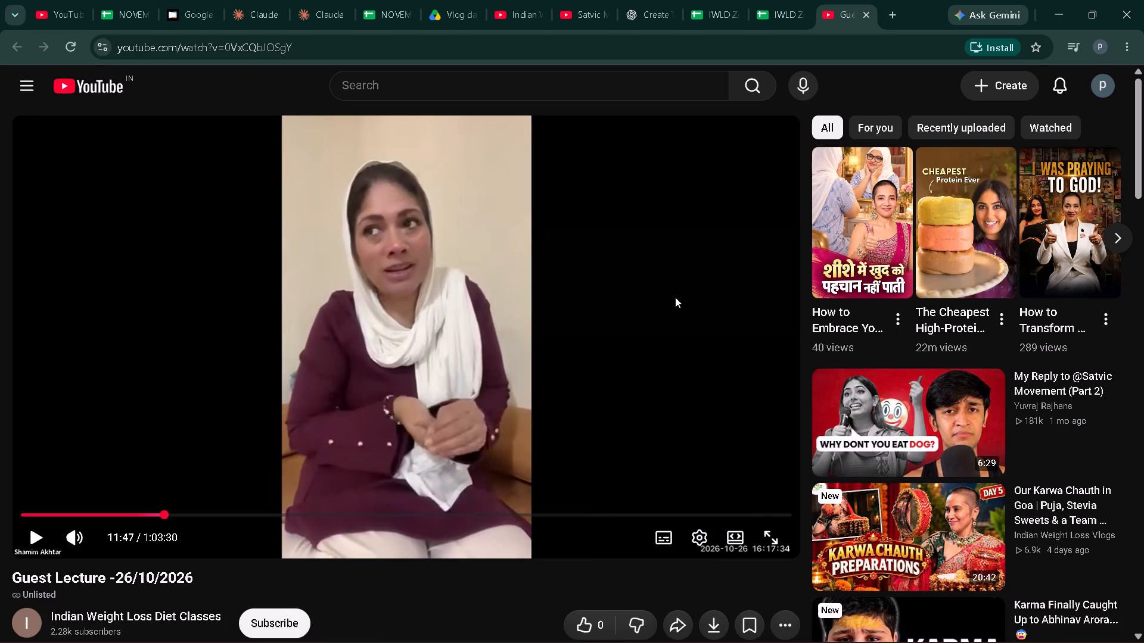
Take a screen snip of the paused 11:47 frame around the woman in the white headscarf, excluding the black side areas.
key("shift+super+s")
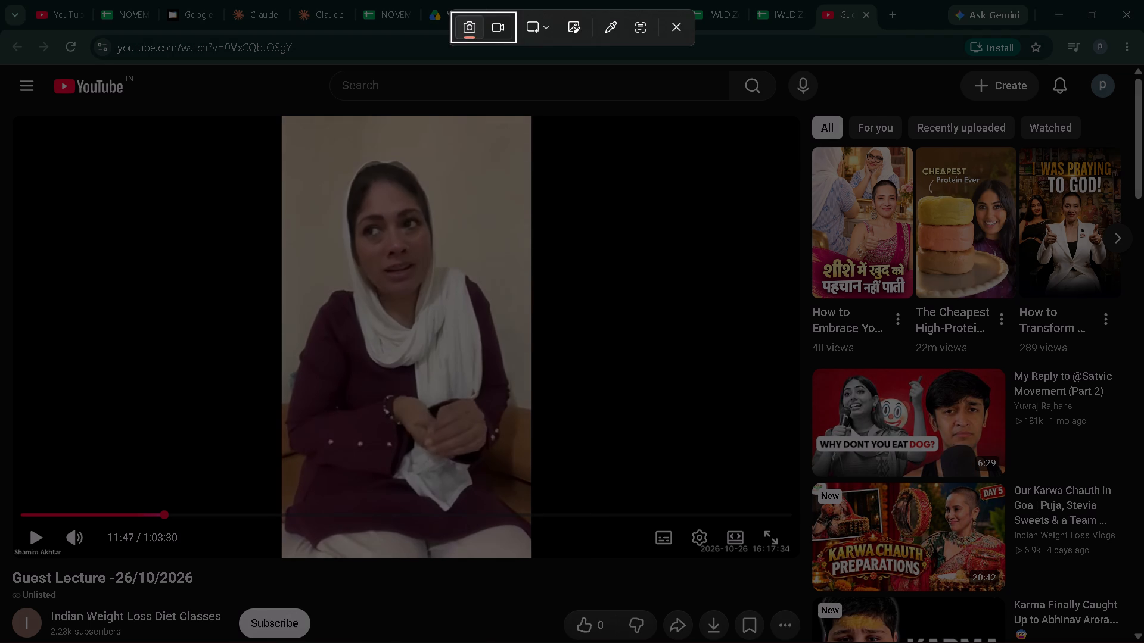
left_click_drag(284, 113, 527, 503)
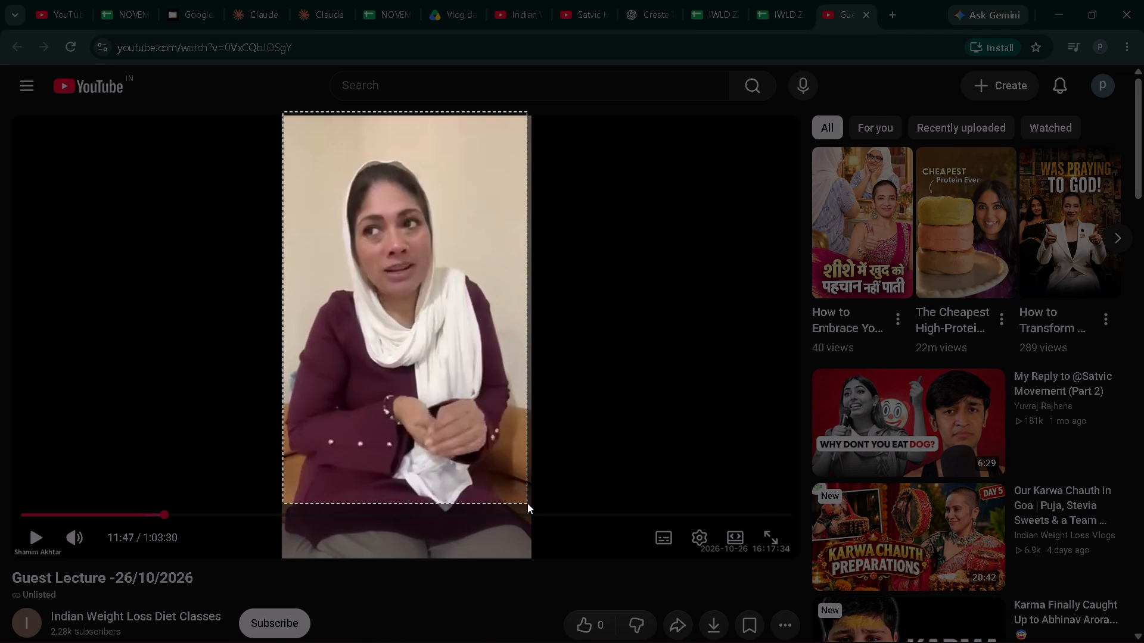
left_click_drag(527, 503, 530, 513)
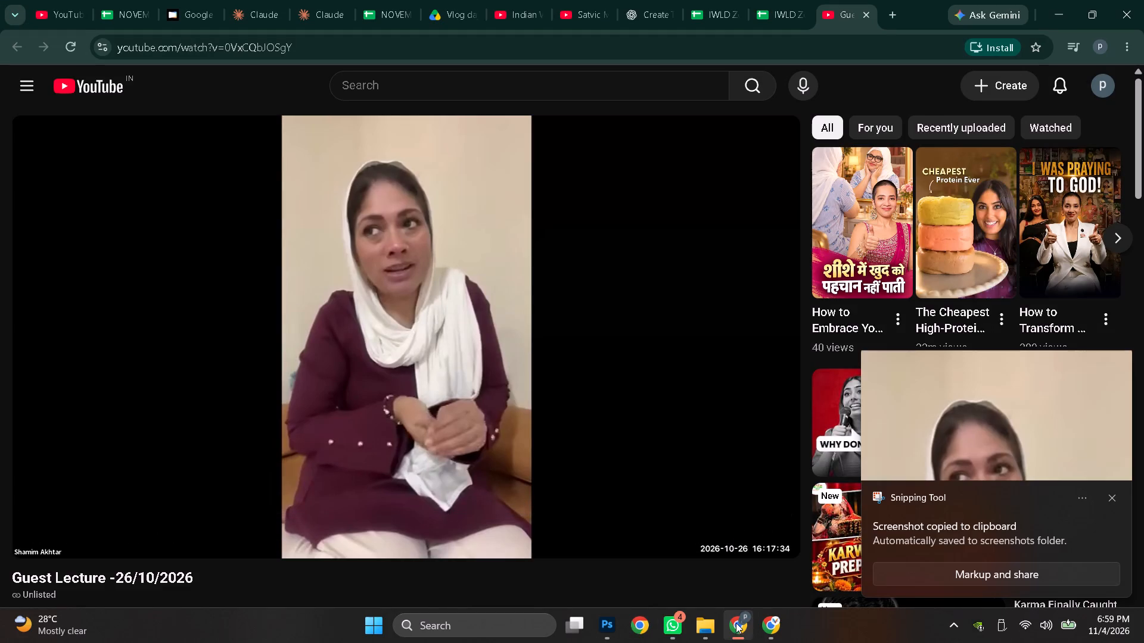
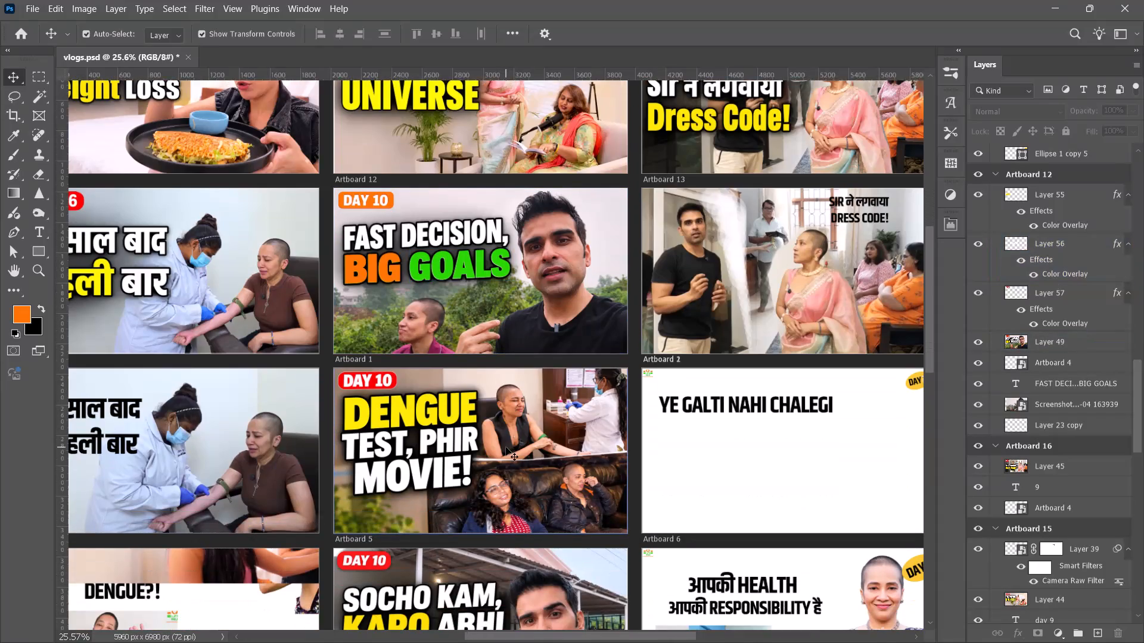
Examine the Day 10 thumbnail artboards in vlogs.psd, looking closely at the "Dengue Test, Phir Movie!" design and its neighbours.
scroll(506, 447, "down", 5)
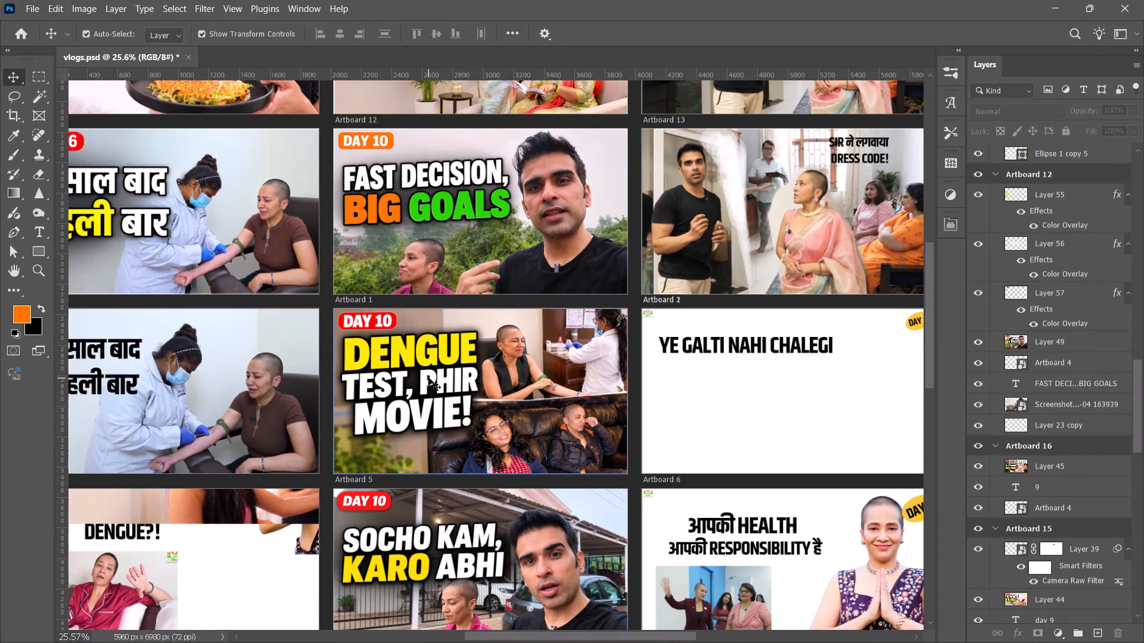
scroll(435, 377, "down", 4)
scroll(436, 276, "up", 2, "alt")
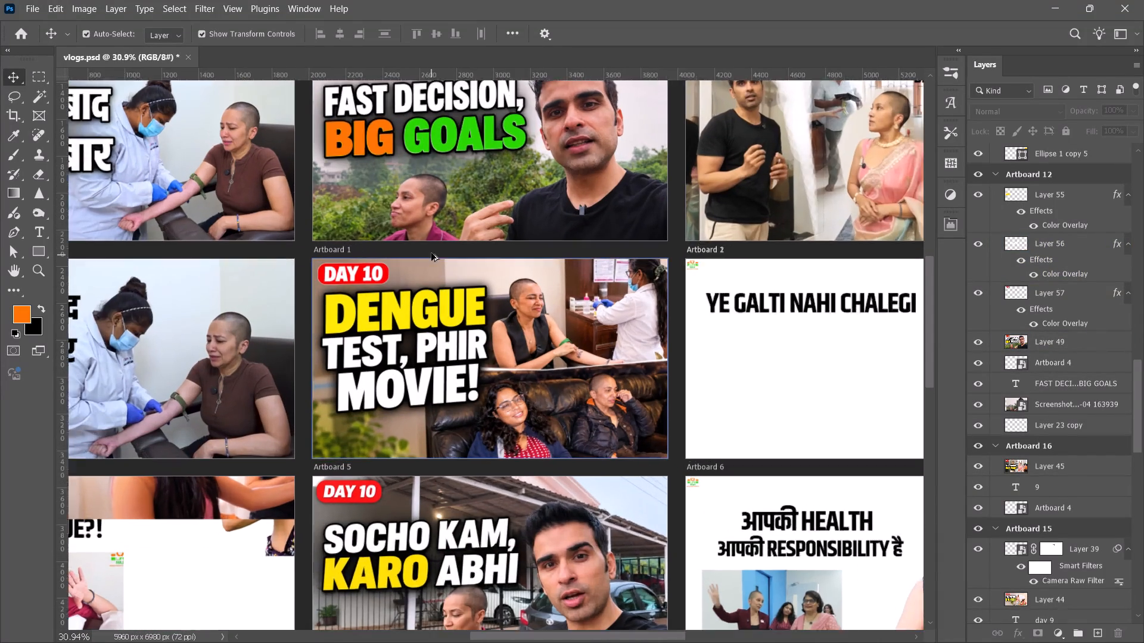
scroll(431, 253, "up", 7, "alt")
scroll(430, 260, "down", 4)
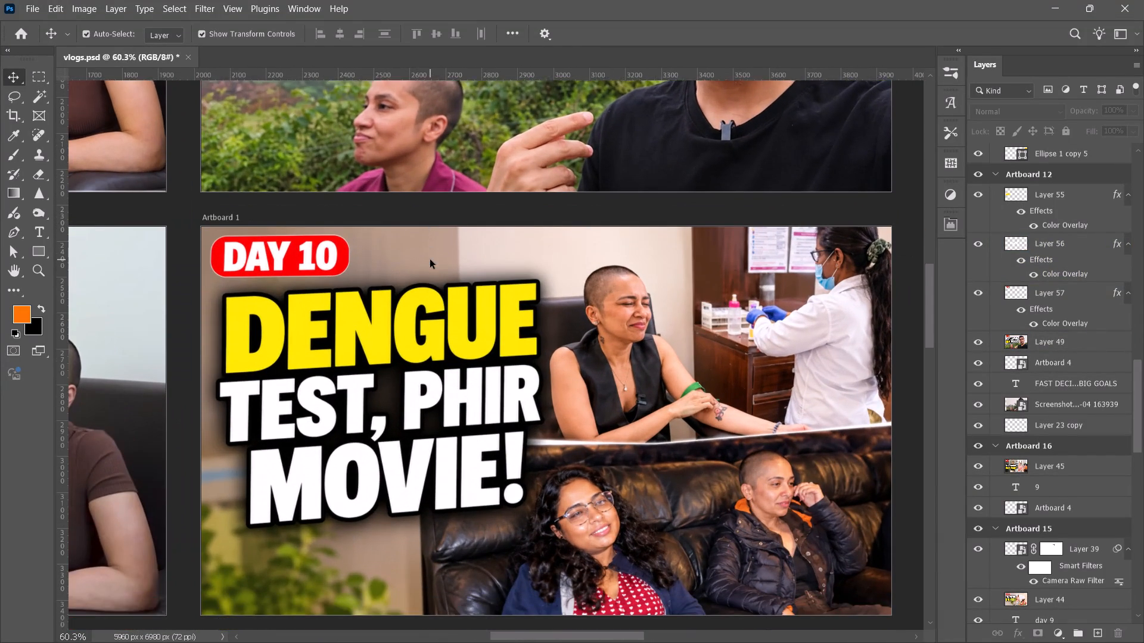
scroll(430, 260, "down", 1)
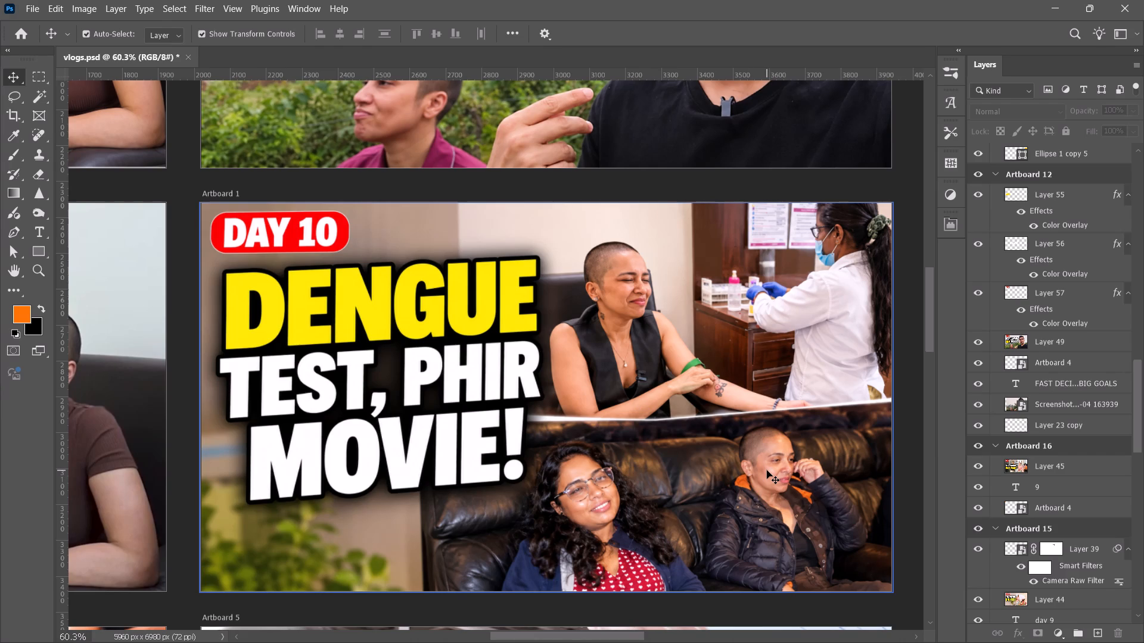
scroll(722, 498, "down", 5, "alt")
scroll(749, 560, "down", 2, "alt")
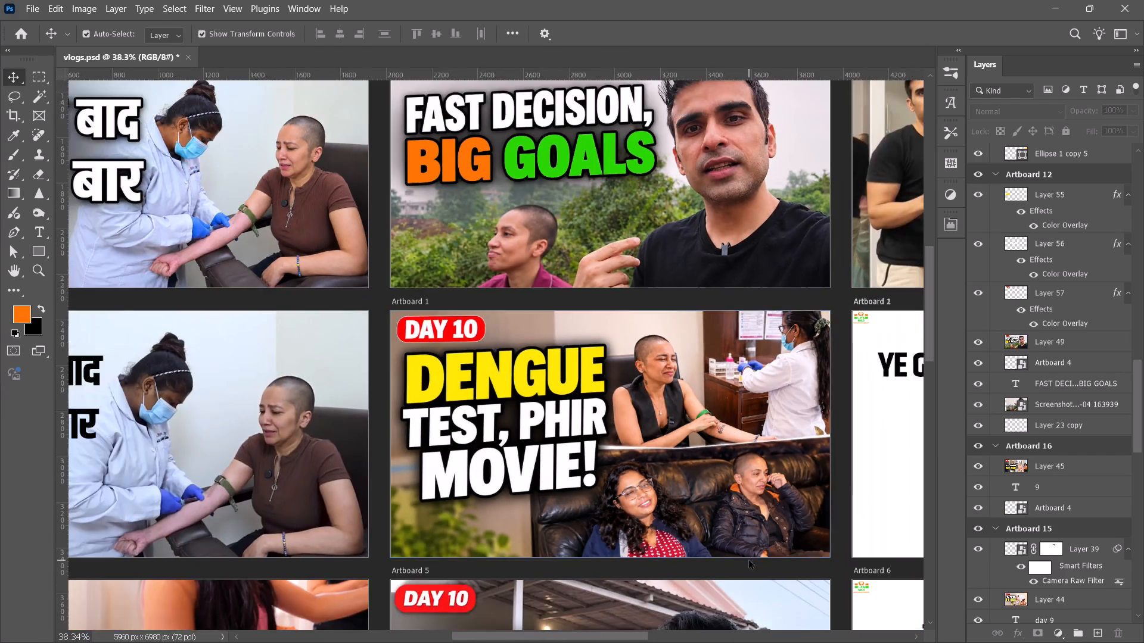
scroll(749, 560, "down", 3, "alt")
scroll(686, 462, "down", 17)
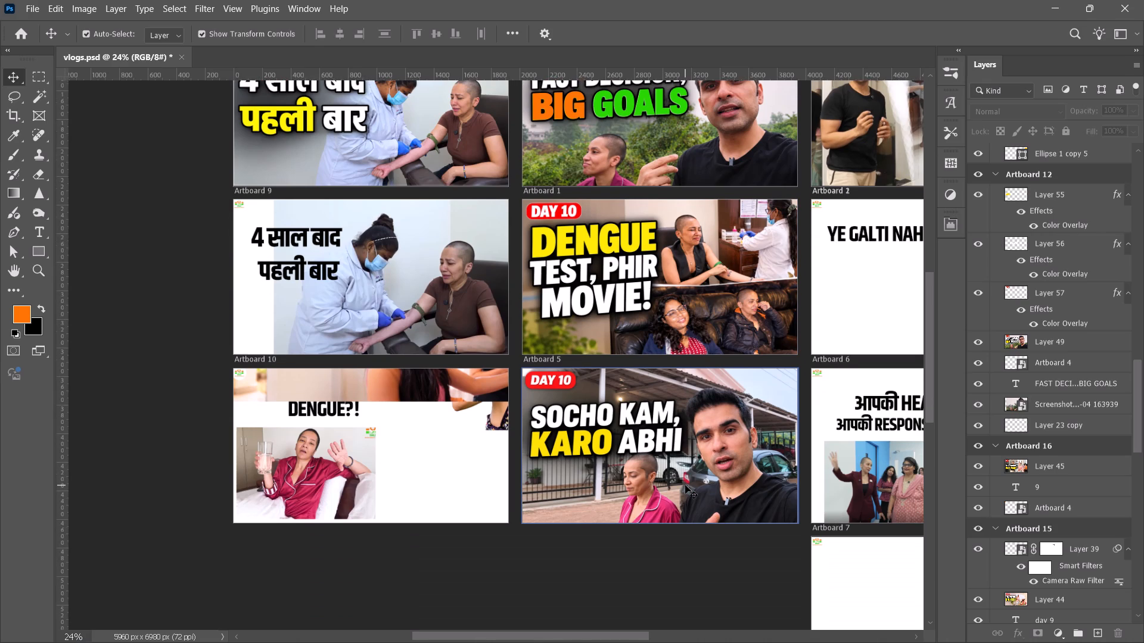
scroll(685, 492, "up", 4)
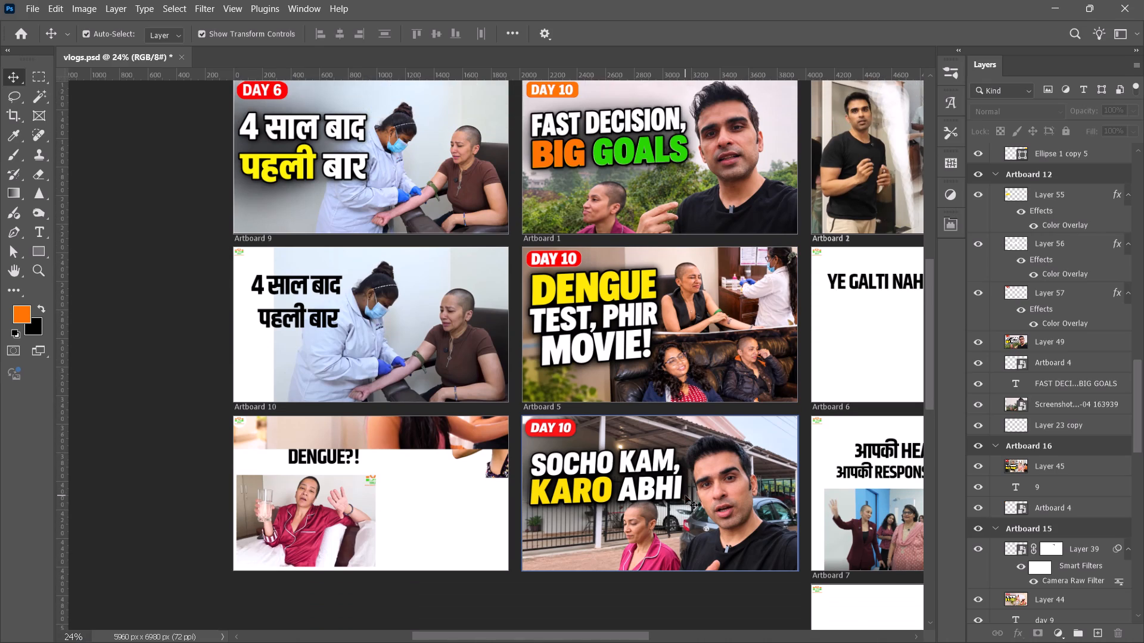
scroll(685, 482, "up", 2)
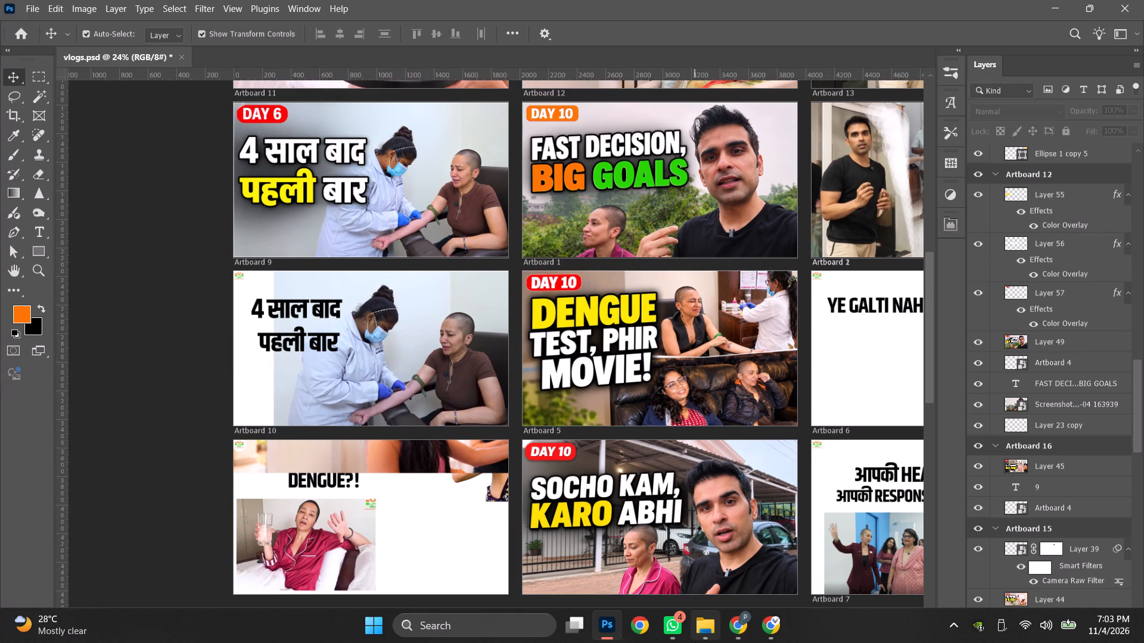
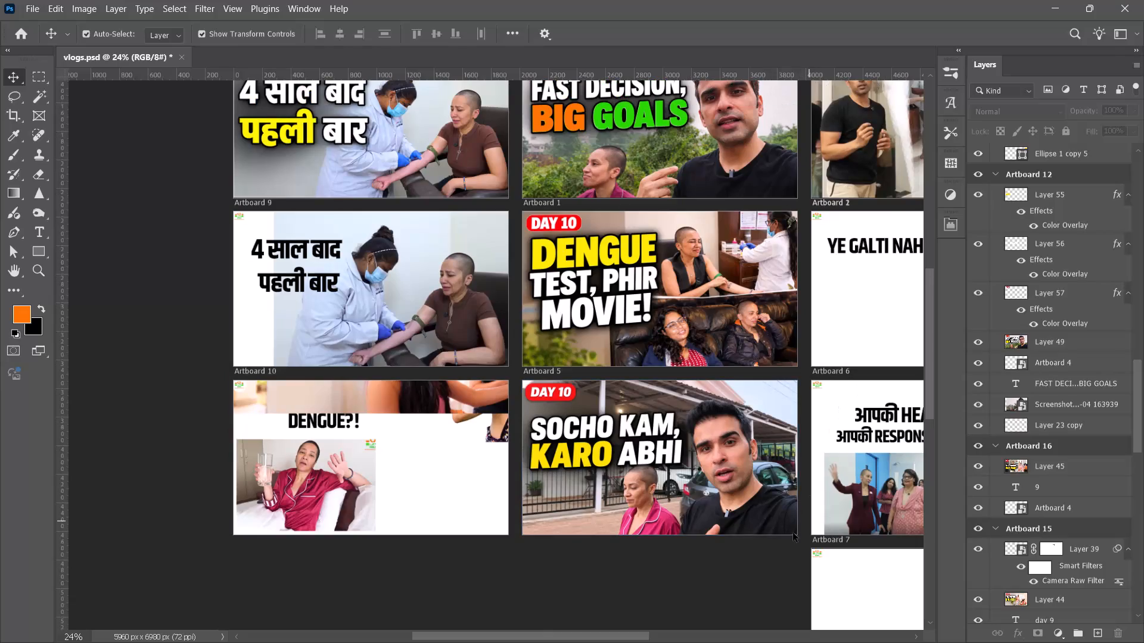
Select the mostly blank artboard with the heading YE GALTI NAHI CHALEGI in vlogs.psd.
left_click_drag(535, 632, 544, 632)
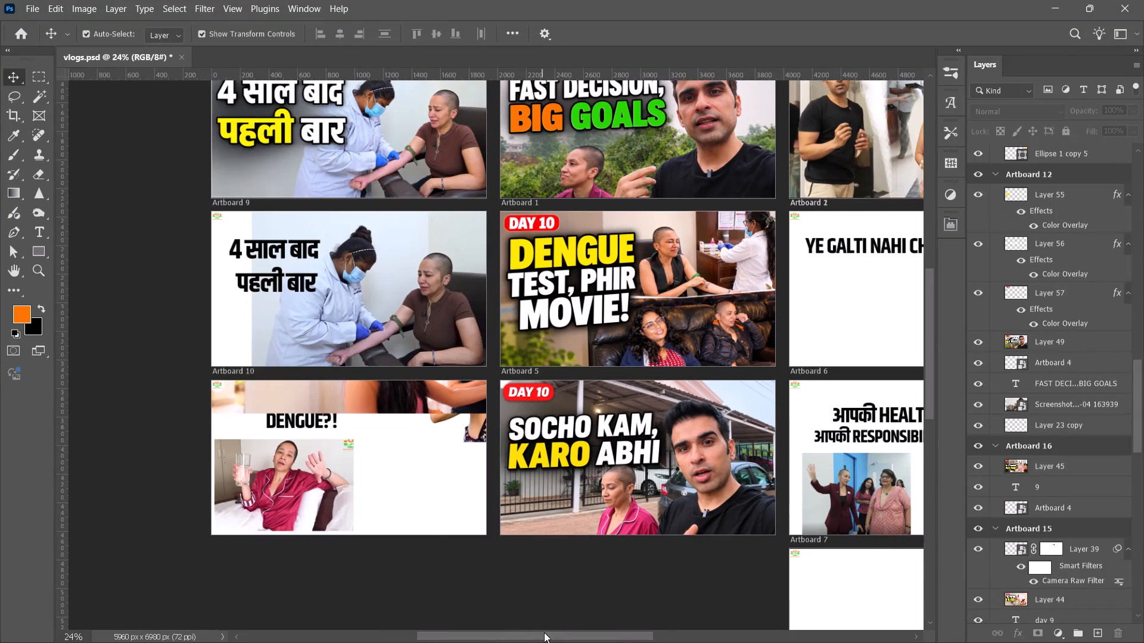
left_click_drag(544, 632, 609, 622)
scroll(252, 472, "up", 4)
scroll(295, 438, "up", 3)
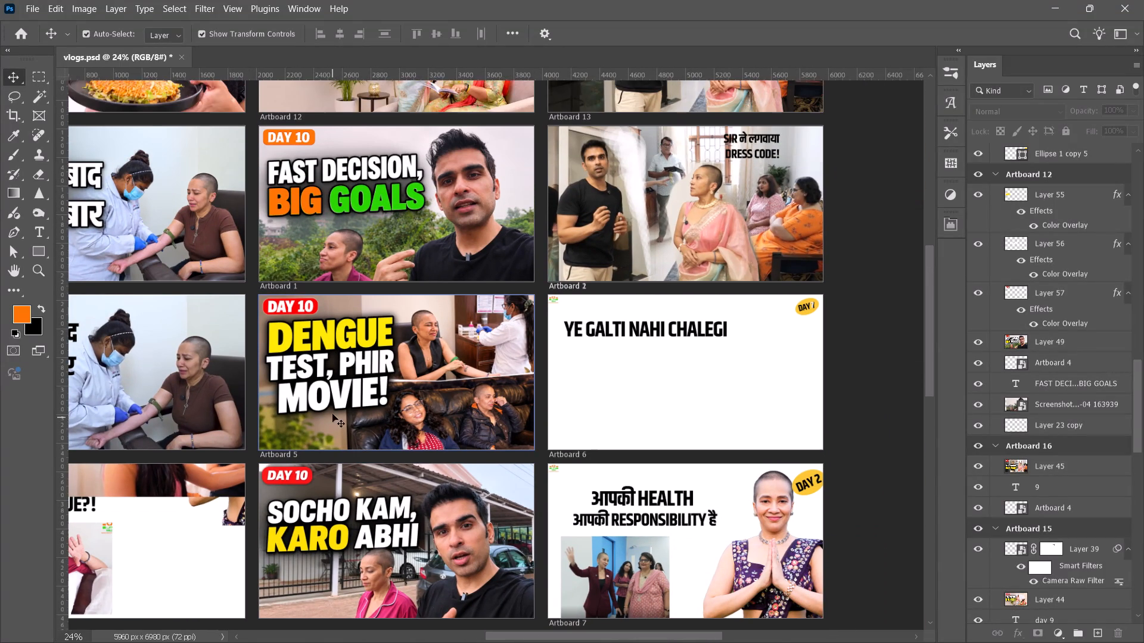
scroll(332, 409, "up", 6)
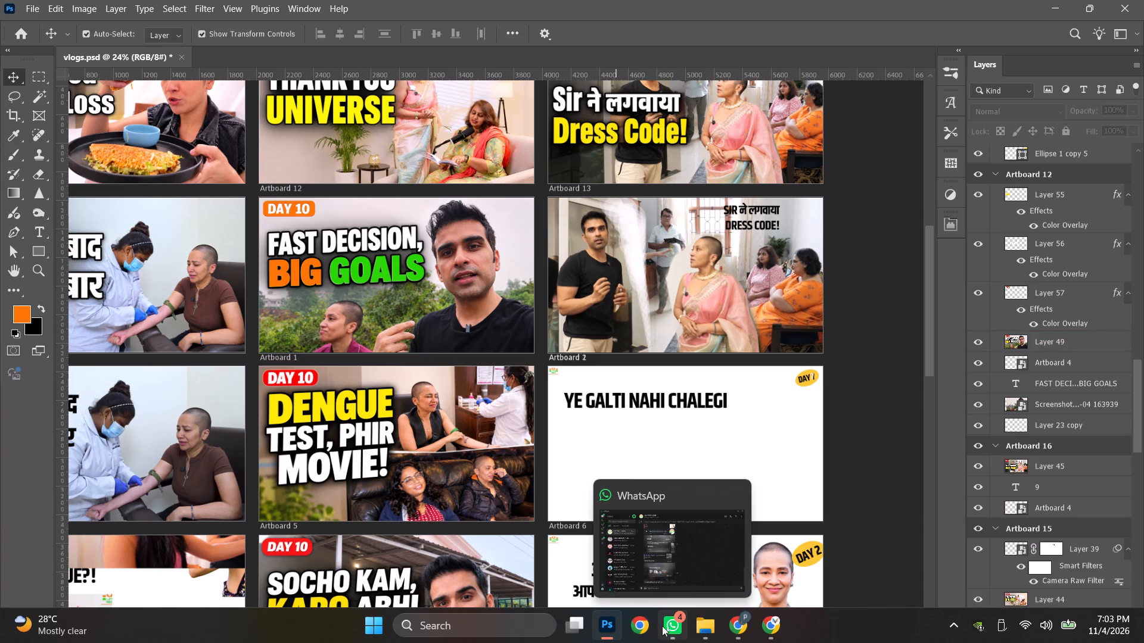
left_click(767, 463)
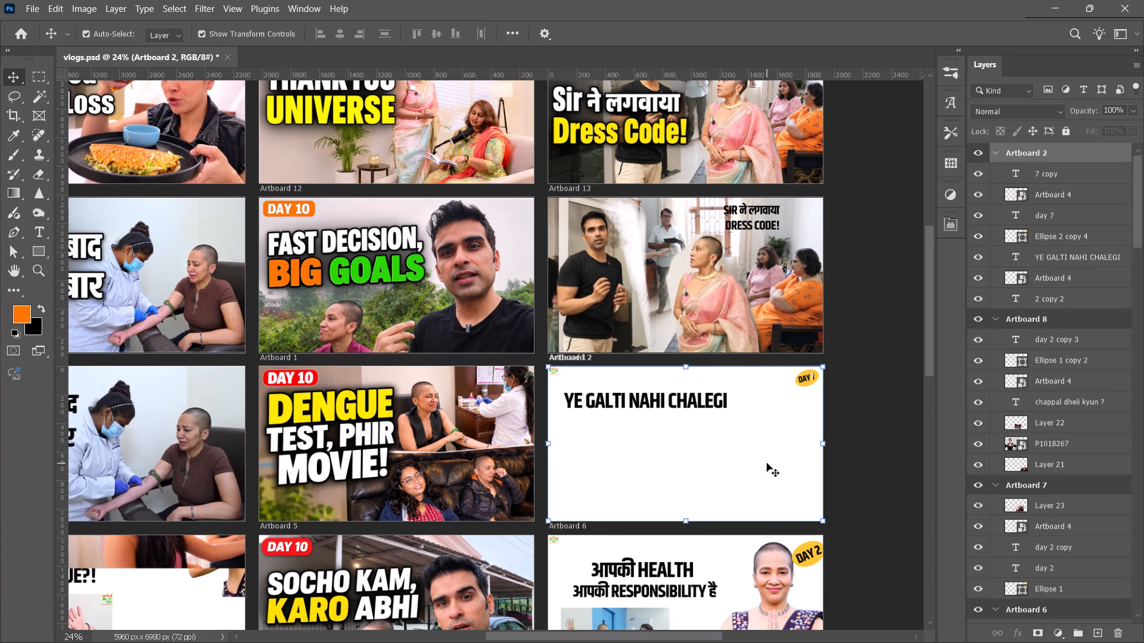
left_click(713, 623)
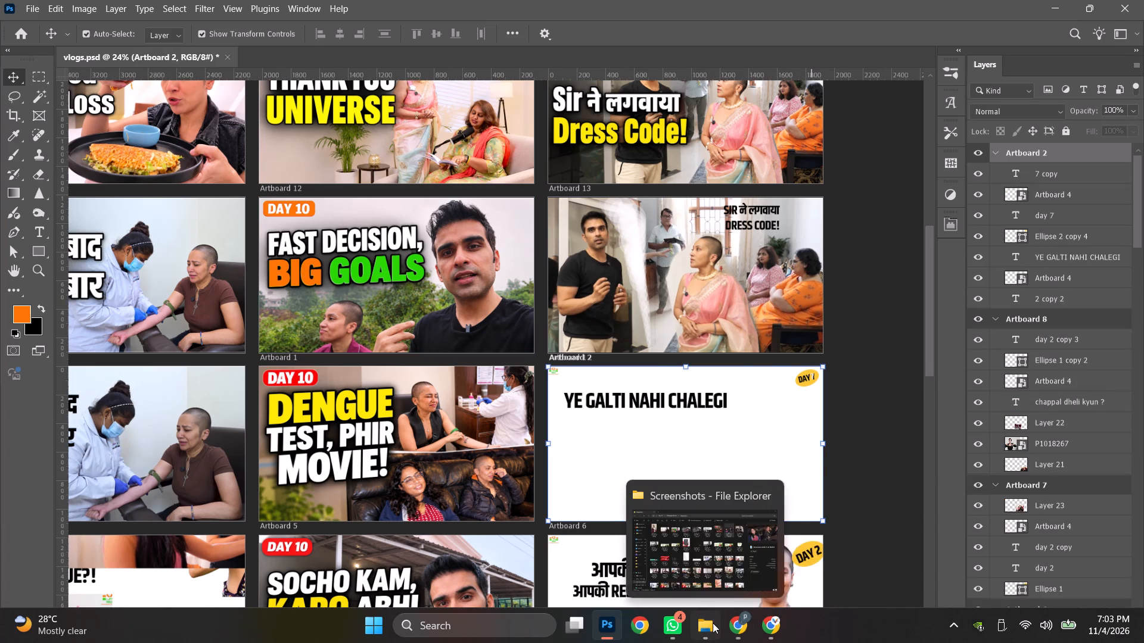
right_click(263, 160)
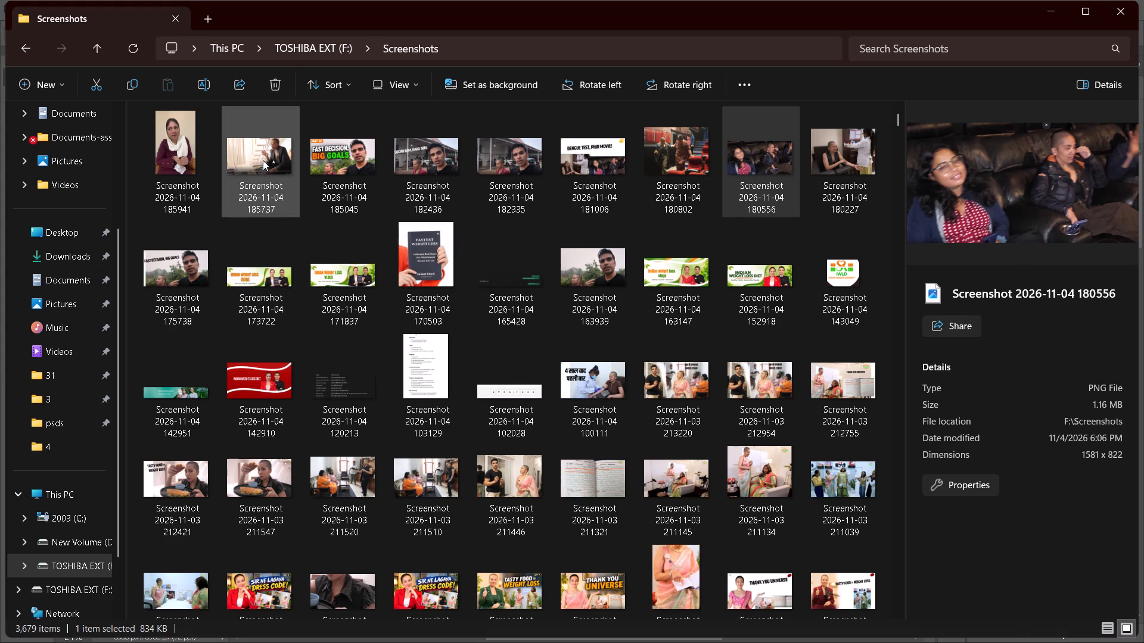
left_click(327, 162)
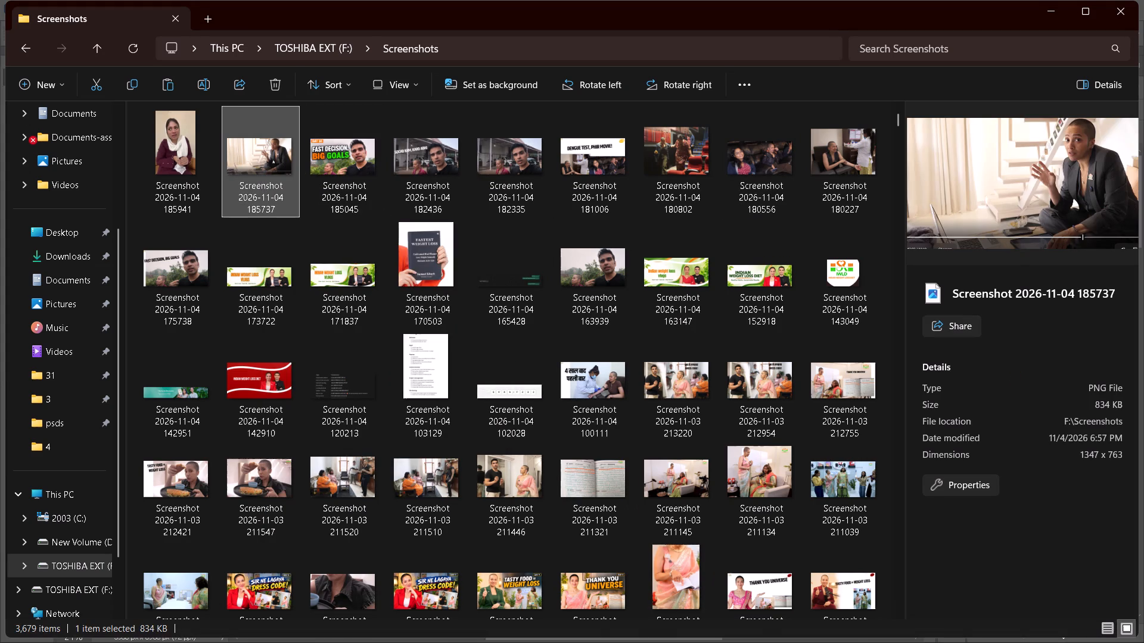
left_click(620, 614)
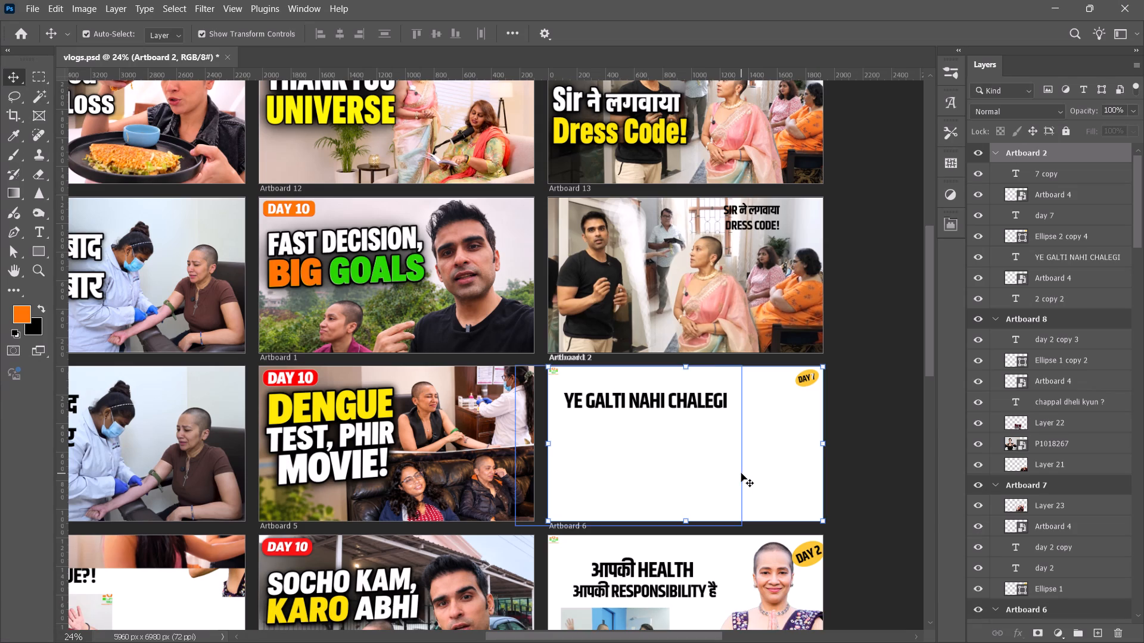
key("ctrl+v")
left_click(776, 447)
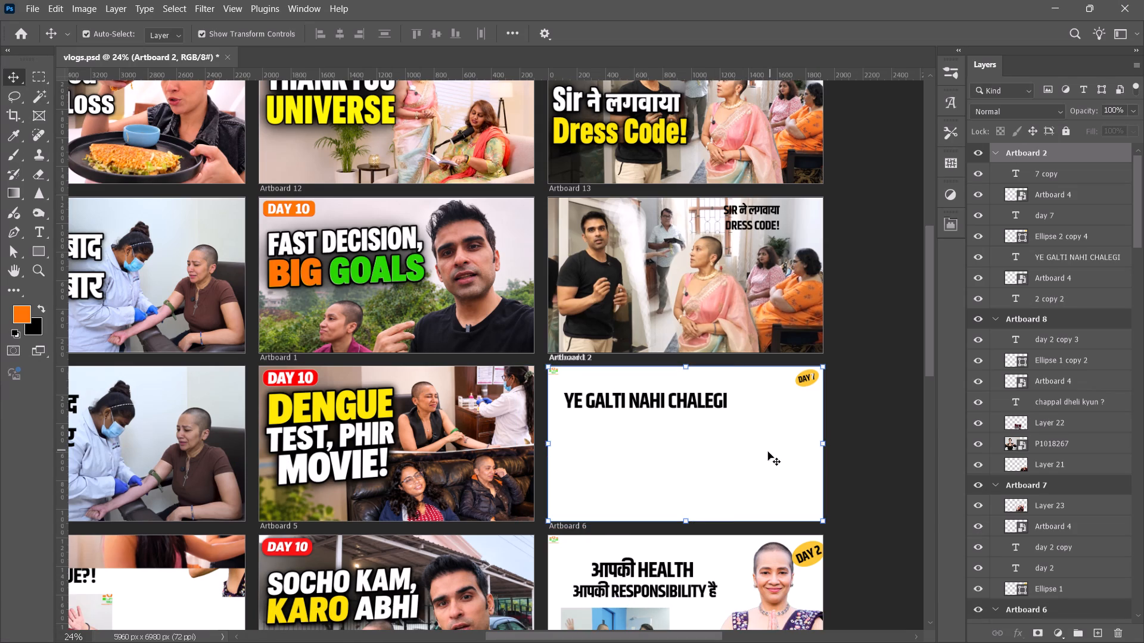
left_click(709, 624)
left_click_drag(236, 154, 247, 171)
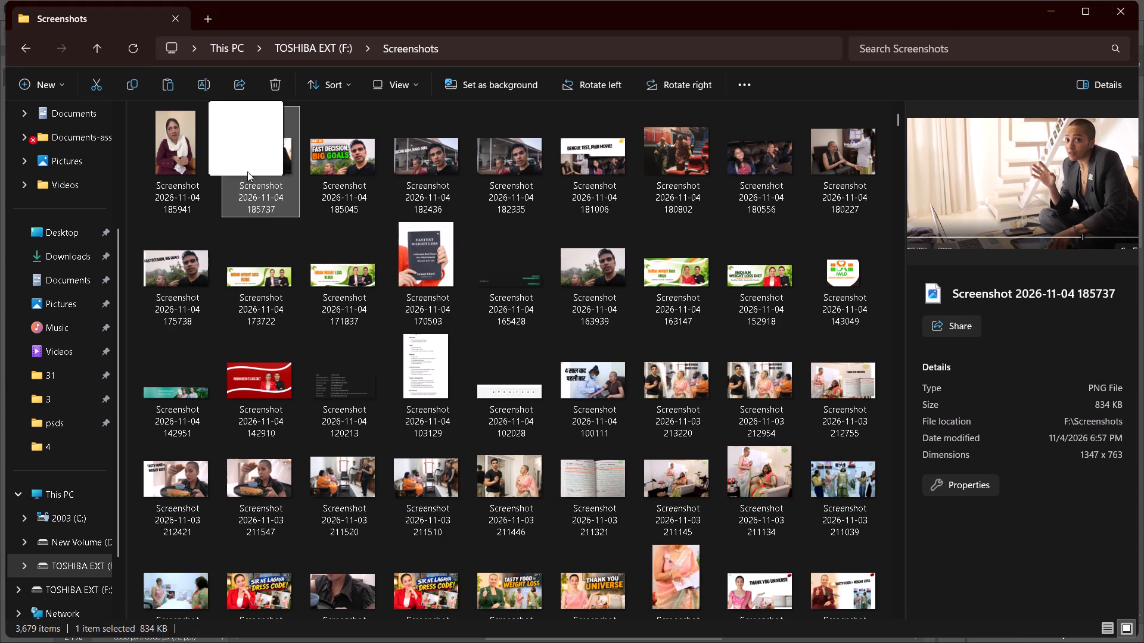
left_click_drag(247, 171, 736, 489)
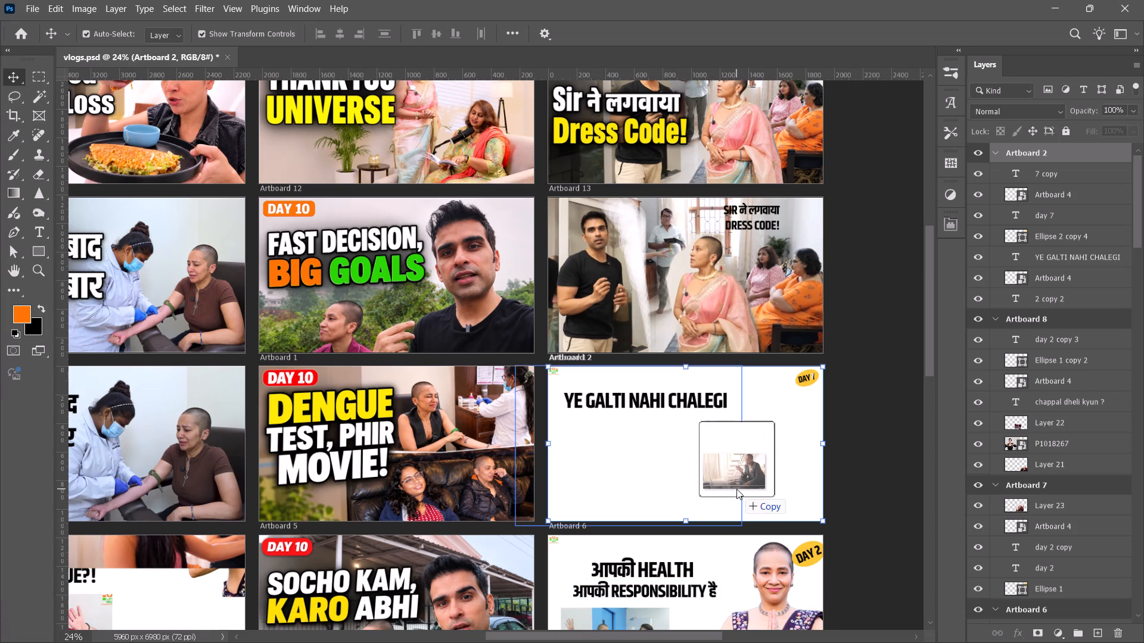
left_click_drag(736, 489, 738, 490)
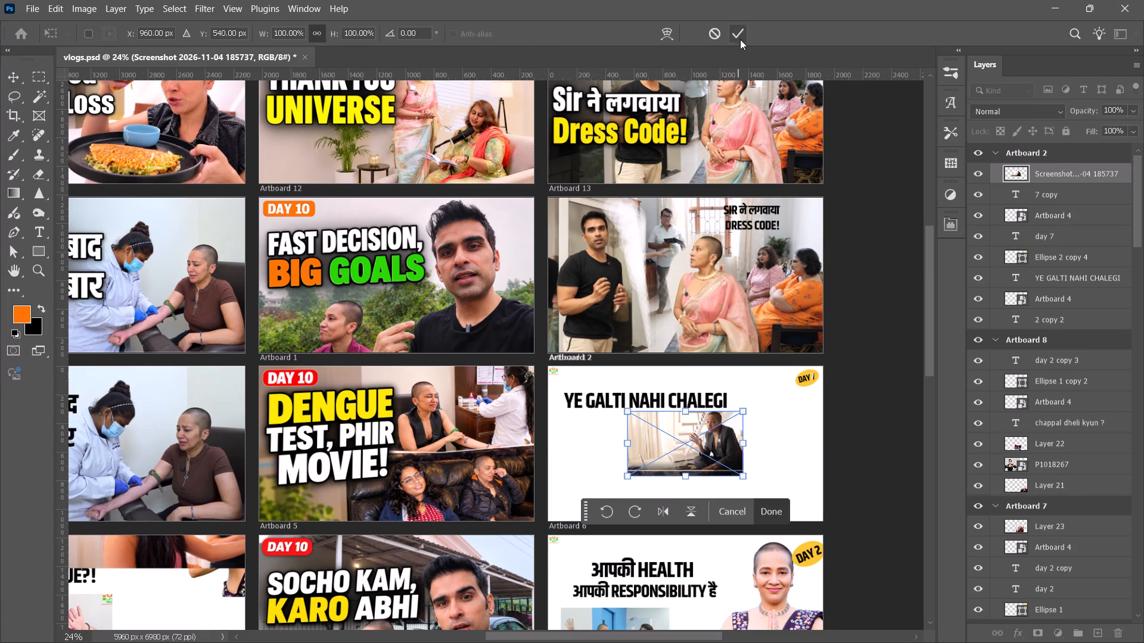
scroll(731, 410, "up", 10, "alt")
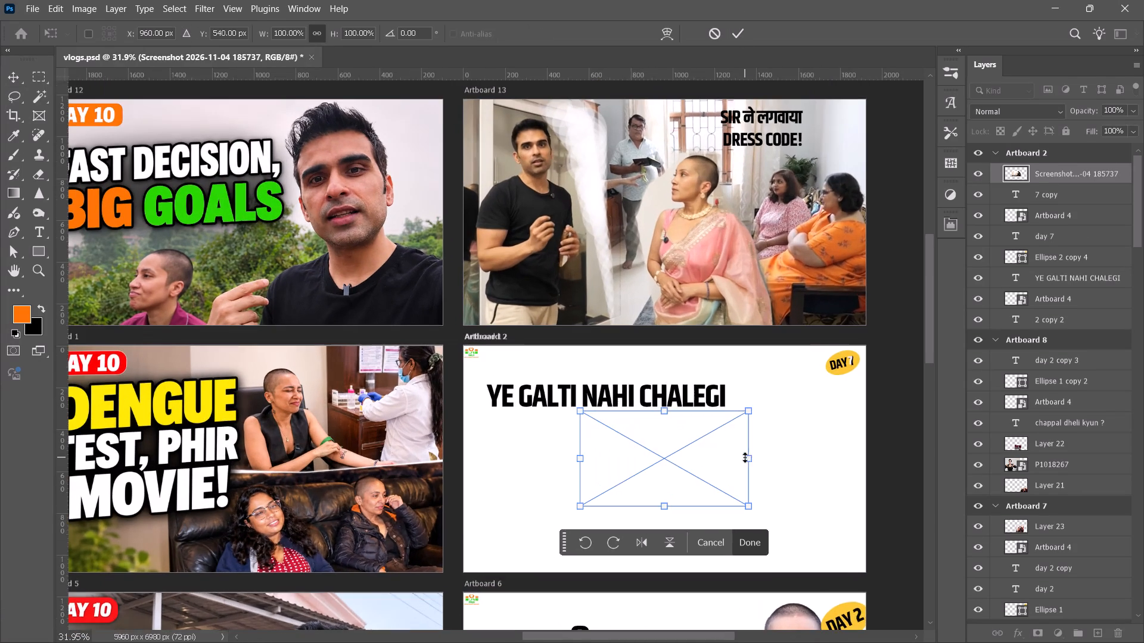
scroll(745, 457, "down", 9)
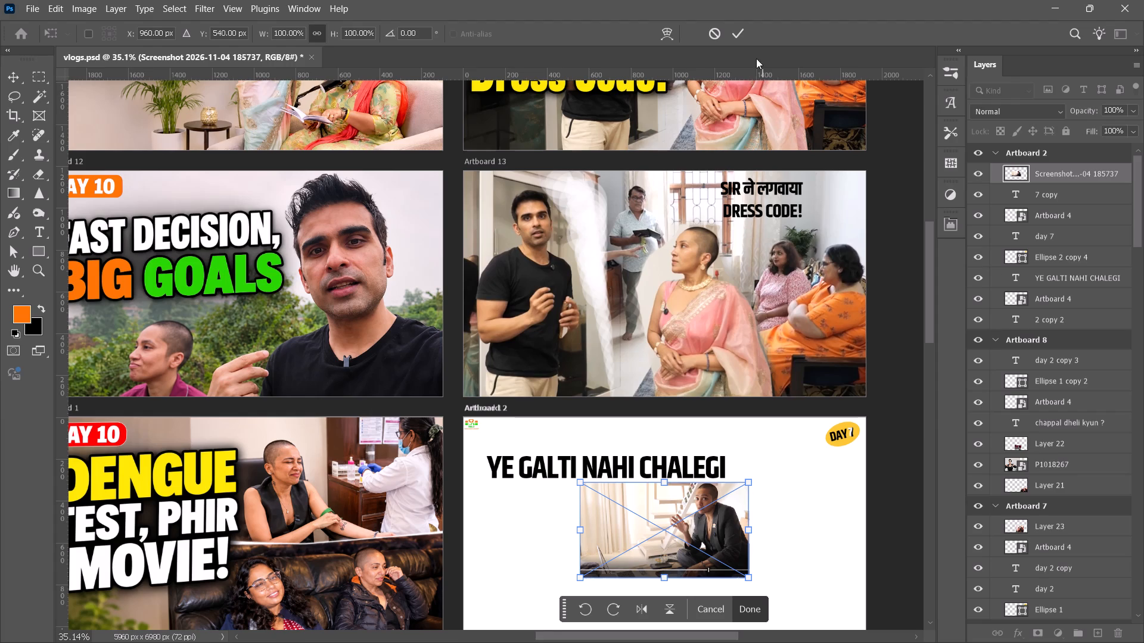
left_click(725, 32)
left_click(736, 30)
left_click(896, 260)
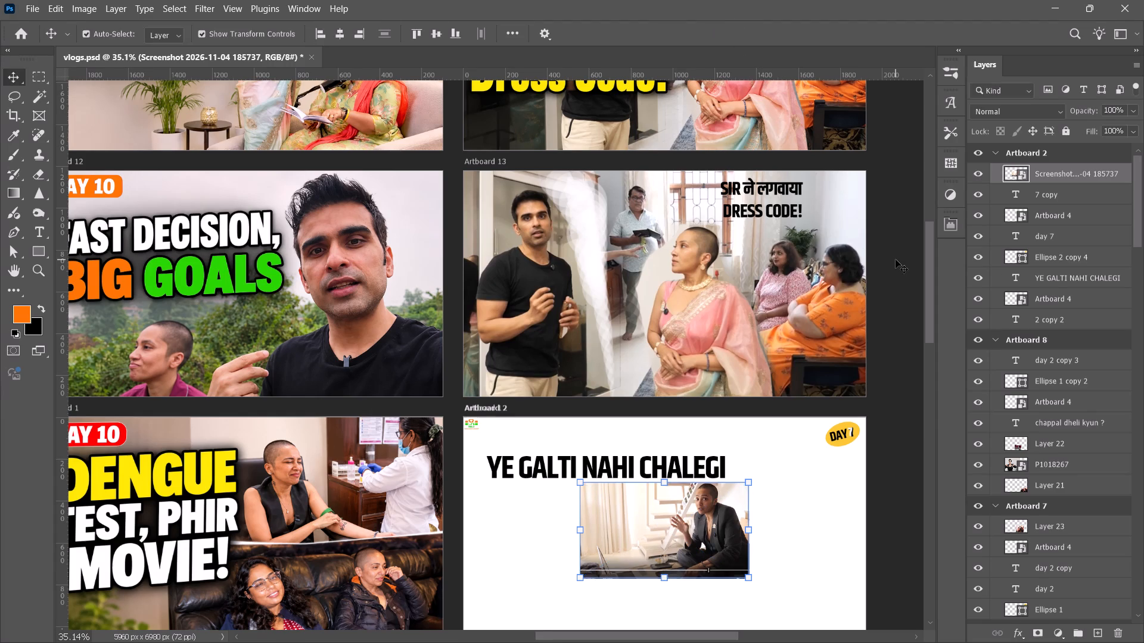
Scale the placed woman-in-blazer screenshot to about 240% so that it covers the whole of Artboard 2.
scroll(842, 409, "down", 10)
scroll(813, 460, "up", 5, "alt")
left_click(679, 422)
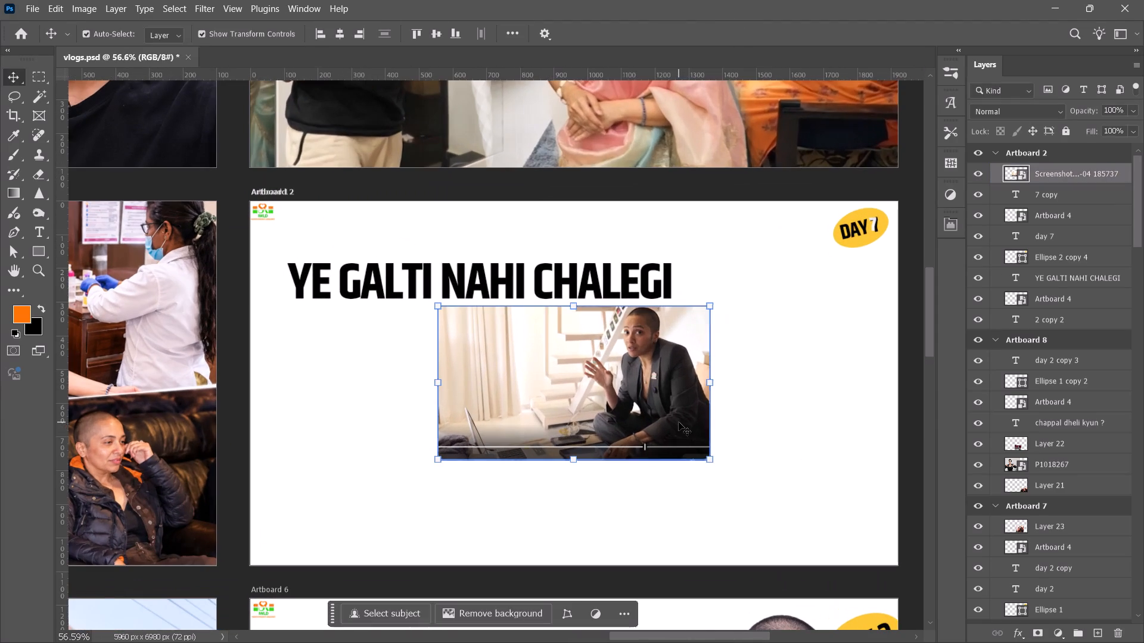
left_click_drag(711, 461, 900, 607)
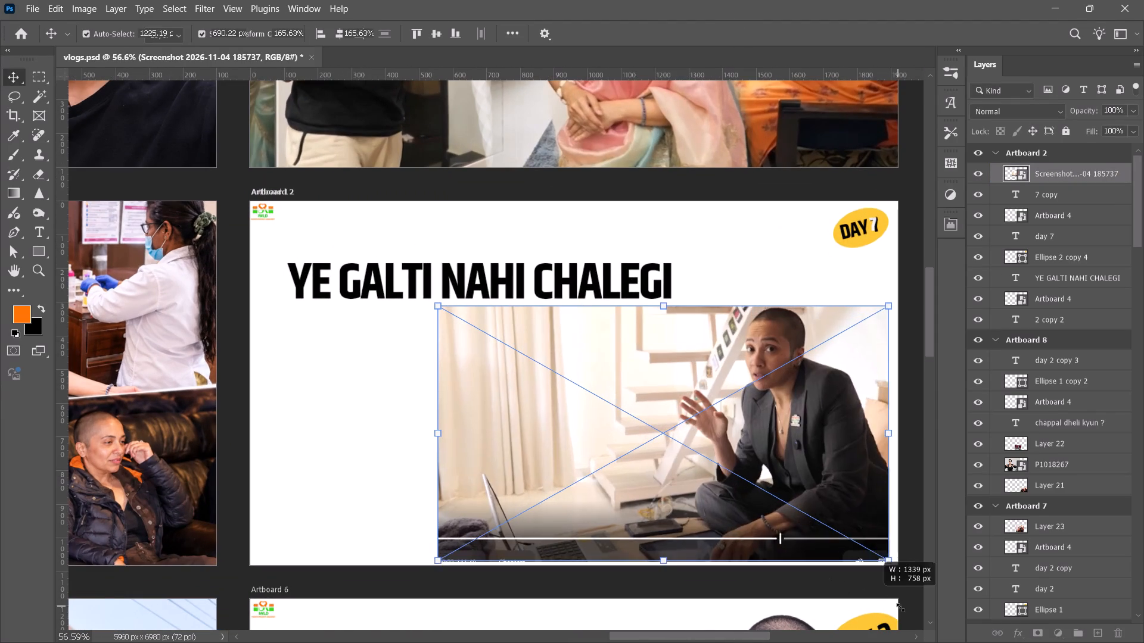
left_click_drag(900, 607, 888, 598)
left_click_drag(443, 305, 408, 301)
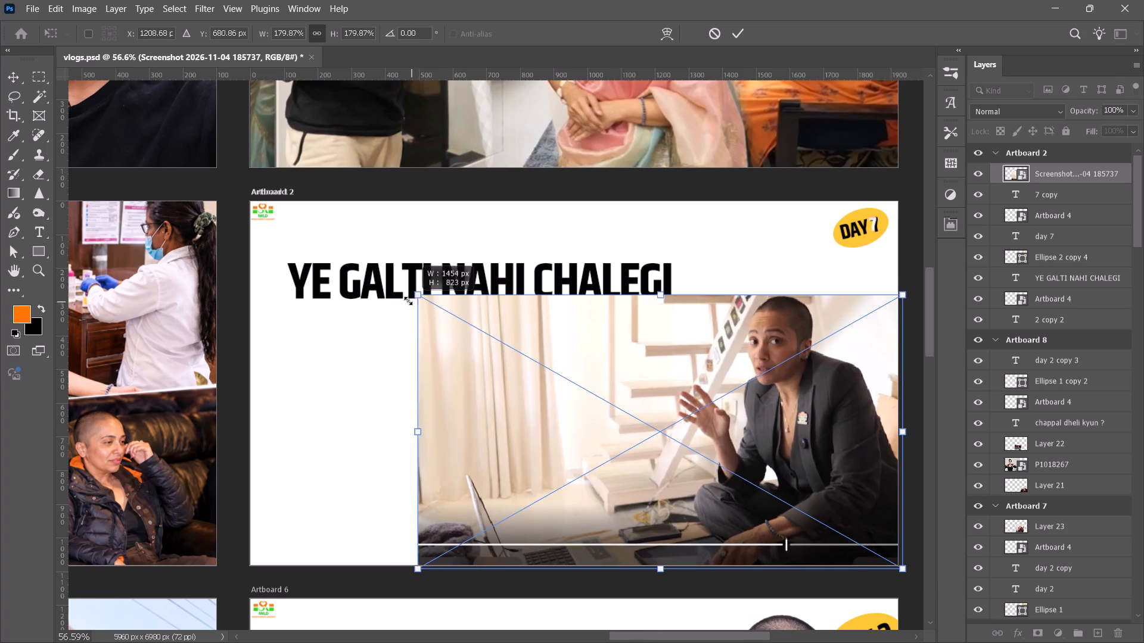
left_click_drag(408, 301, 245, 241)
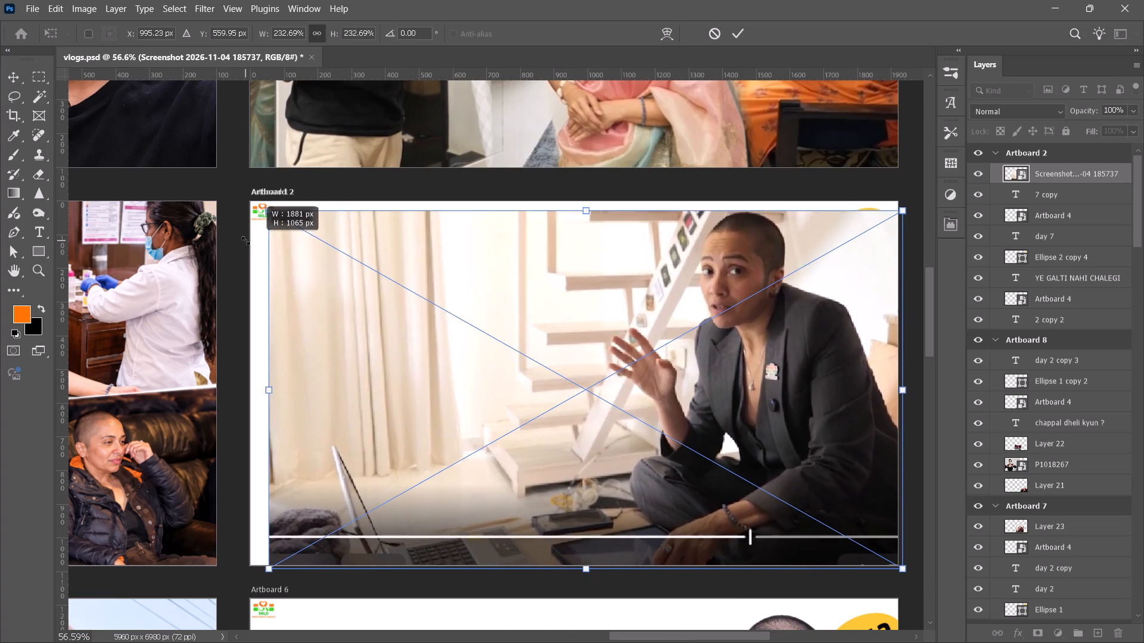
left_click_drag(245, 241, 229, 239)
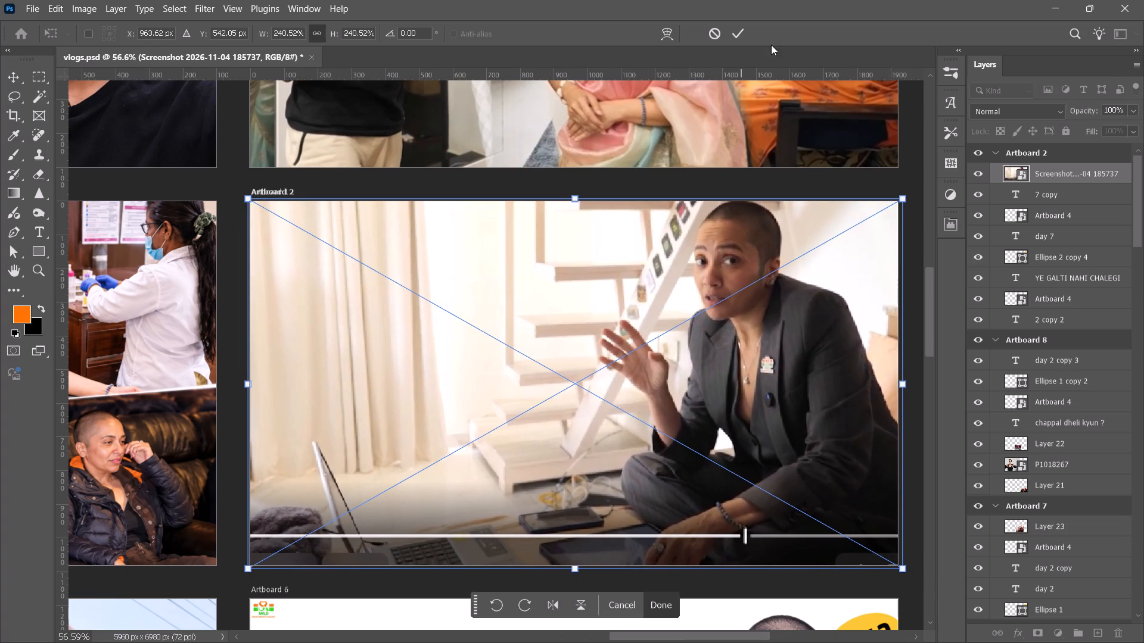
left_click(736, 30)
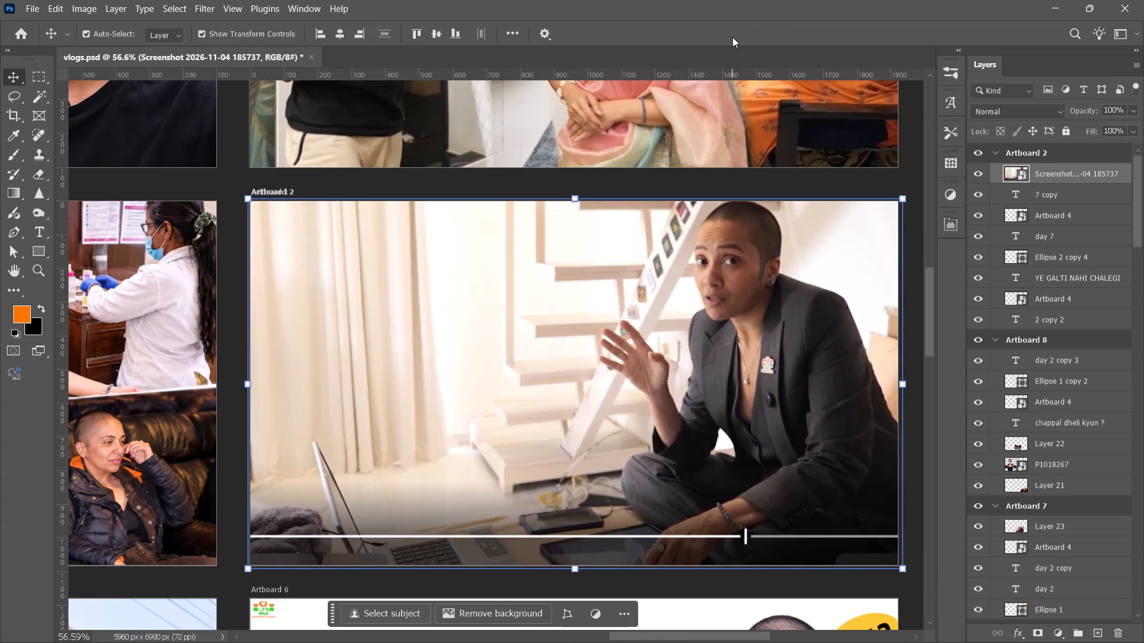
Nudge the placed screenshot about 7 px down on Artboard 2.
key("Down")
key("Down")
key("Down")
key("Down")
key("Down")
key("Down")
key("Down")
key("Down")
key("Down")
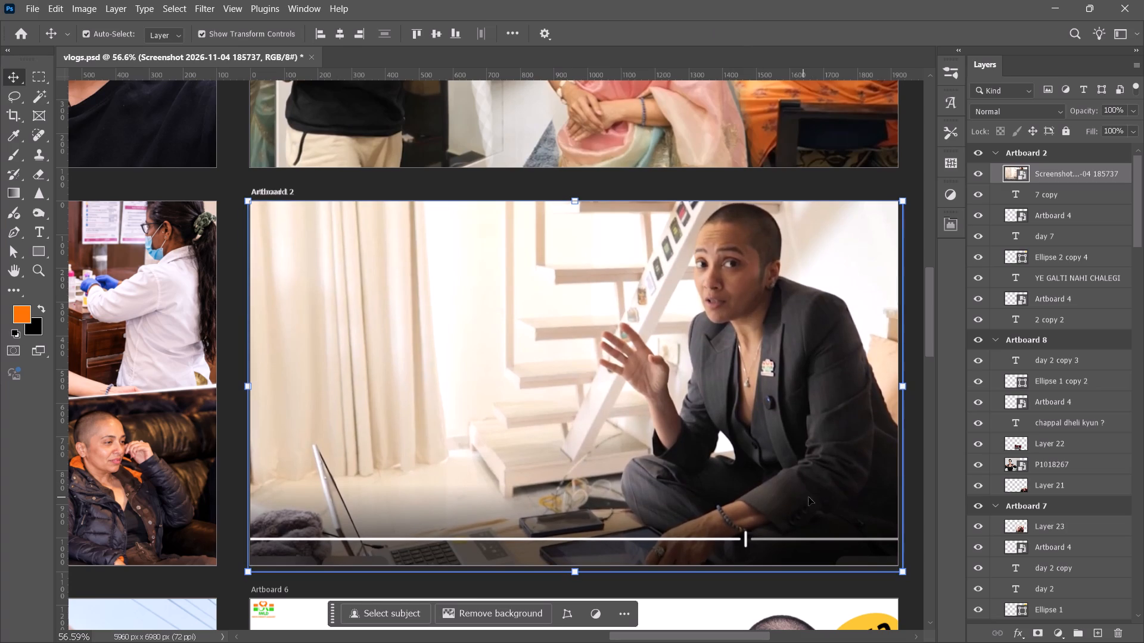
left_click(917, 482)
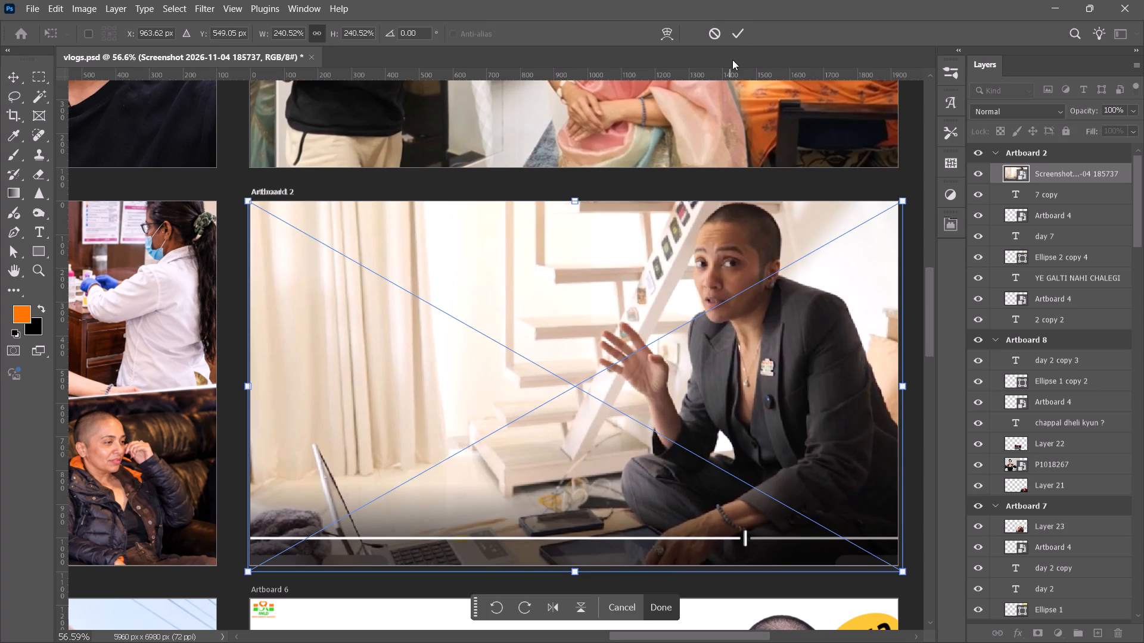
left_click(736, 29)
left_click(722, 275)
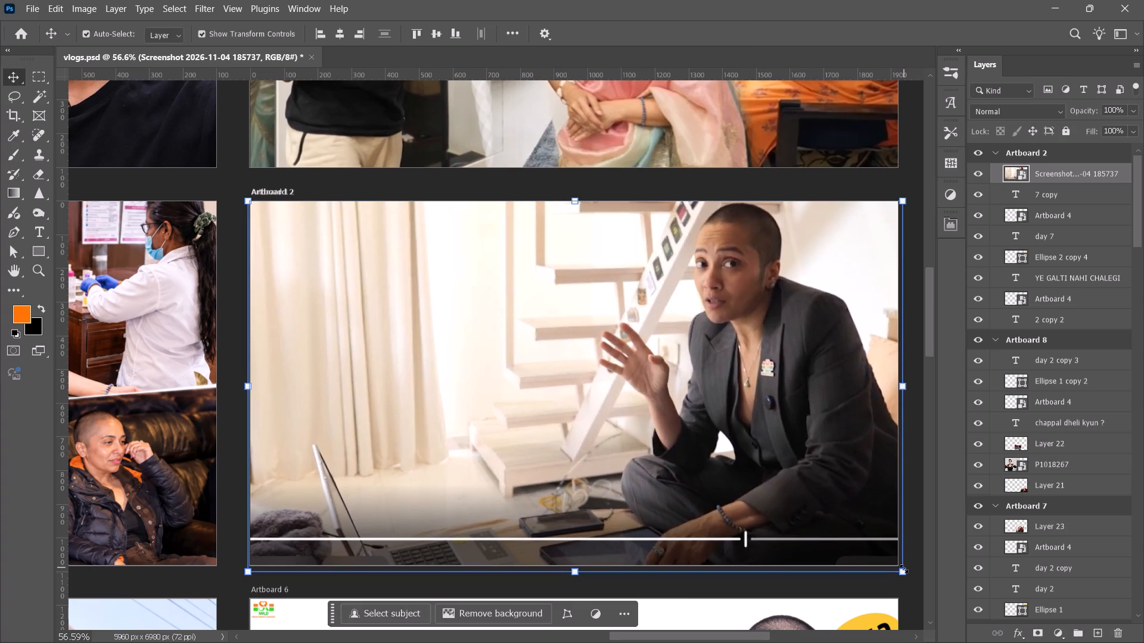
Enlarge the screenshot to about 269% and shift it left to hide the player bar and keep the woman in frame.
left_click_drag(904, 578, 940, 612)
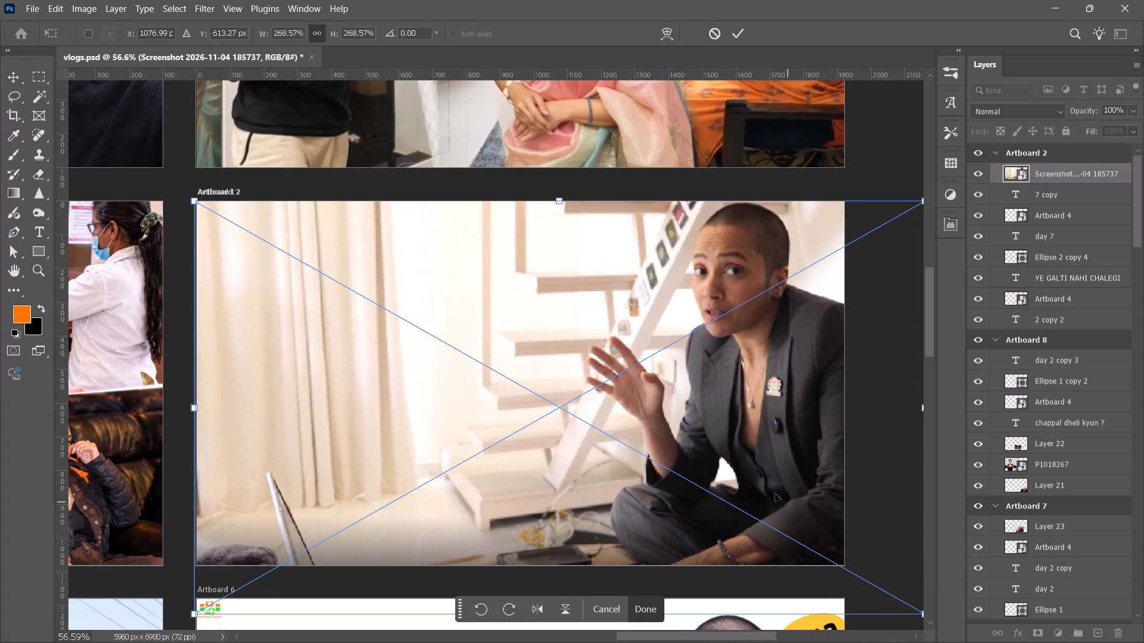
left_click_drag(689, 436, 644, 435)
left_click(734, 32)
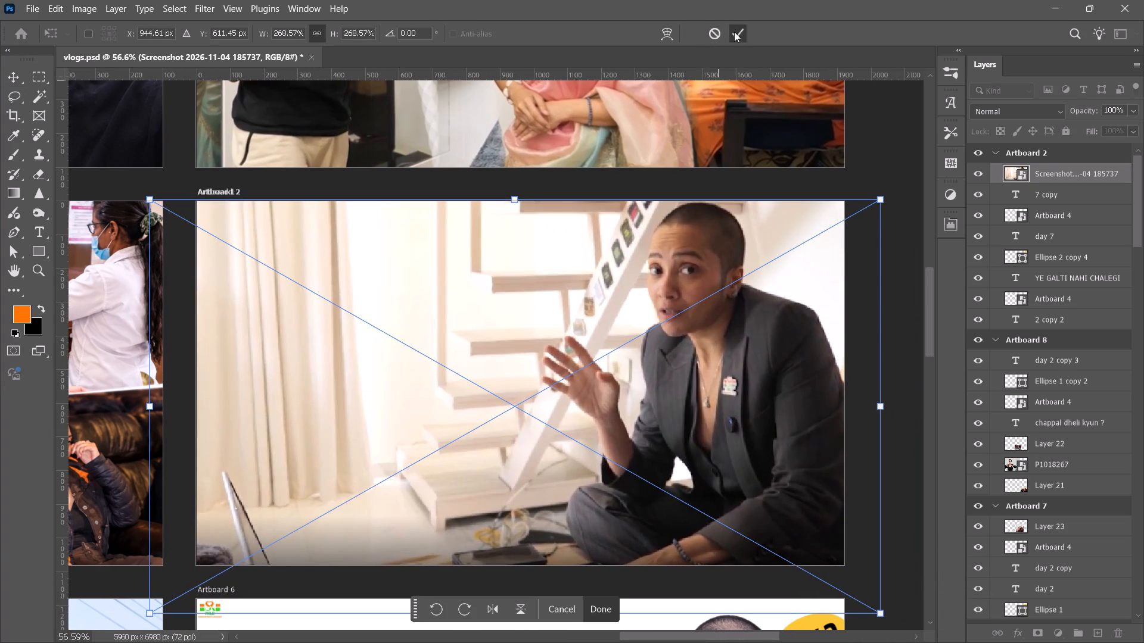
left_click(863, 150)
left_click(746, 263)
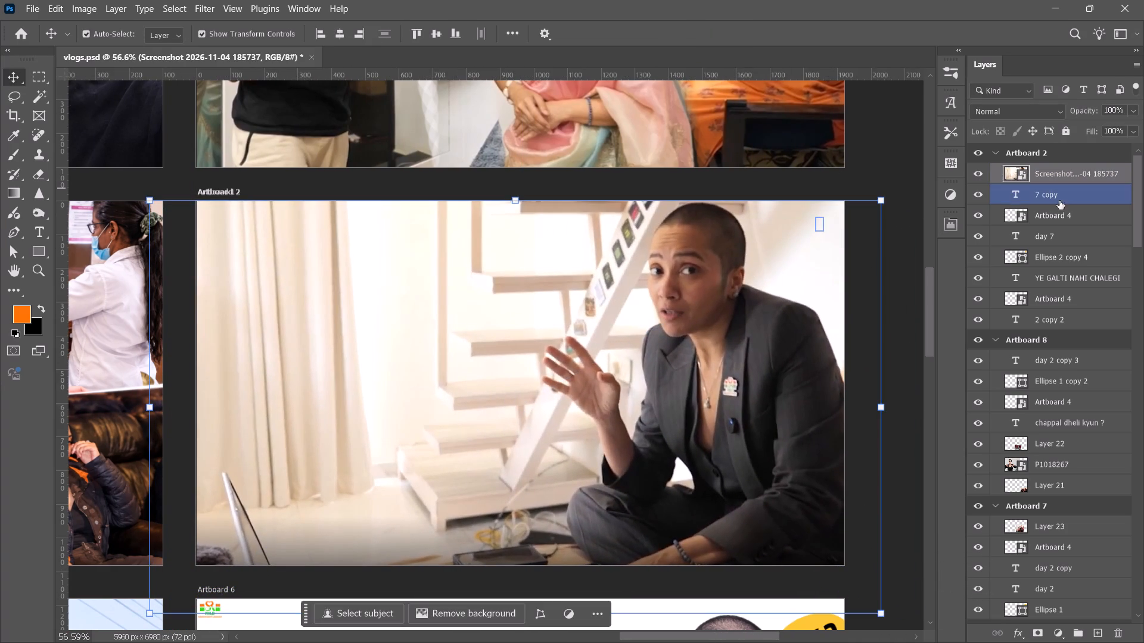
Move the YE GALTI NAHI CHALEGI text layer above the screenshot layer in Artboard 2.
left_click_drag(1067, 274, 1067, 169)
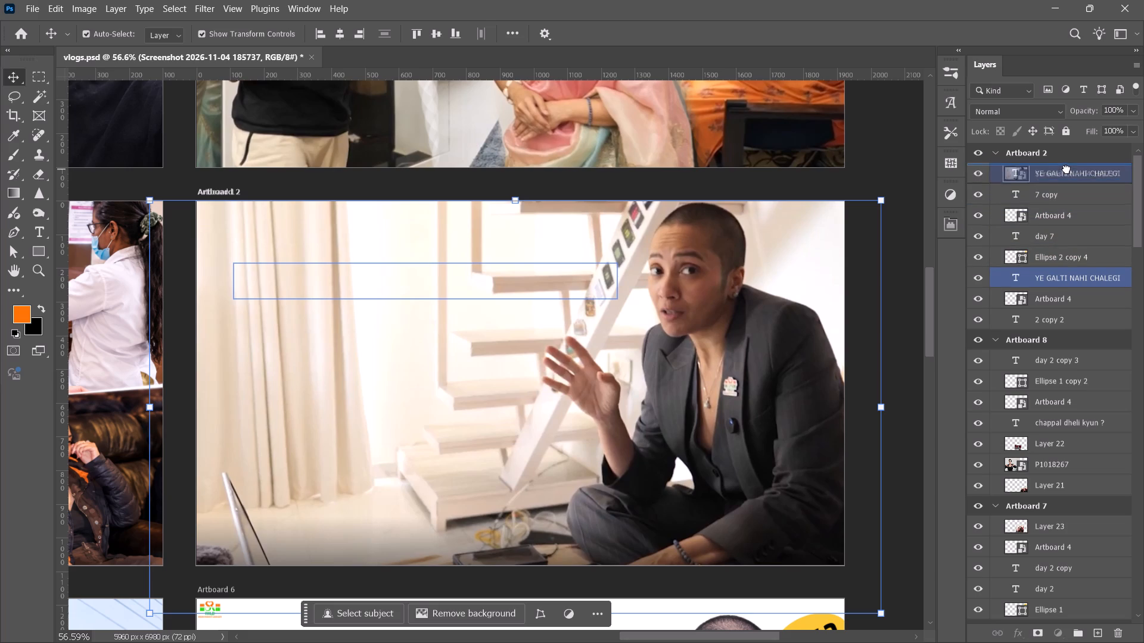
left_click_drag(1067, 169, 1065, 164)
Shift the YE GALTI NAHI CHALEGI headline slightly down and clear its text.
left_click_drag(454, 284, 452, 310)
double_click(452, 310)
key("BackSpace")
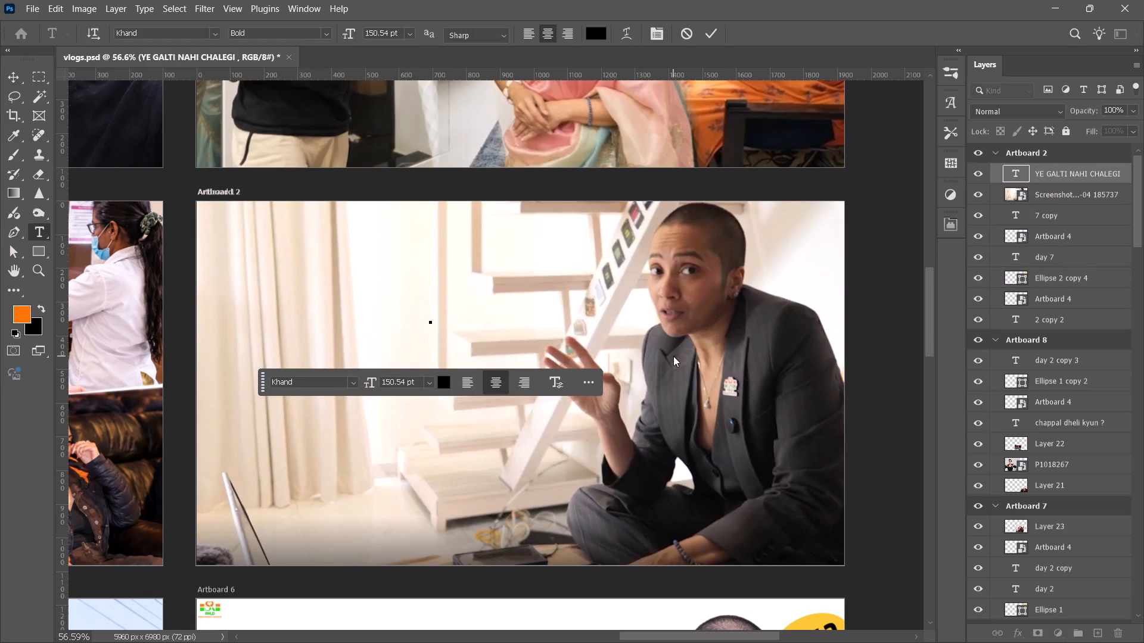
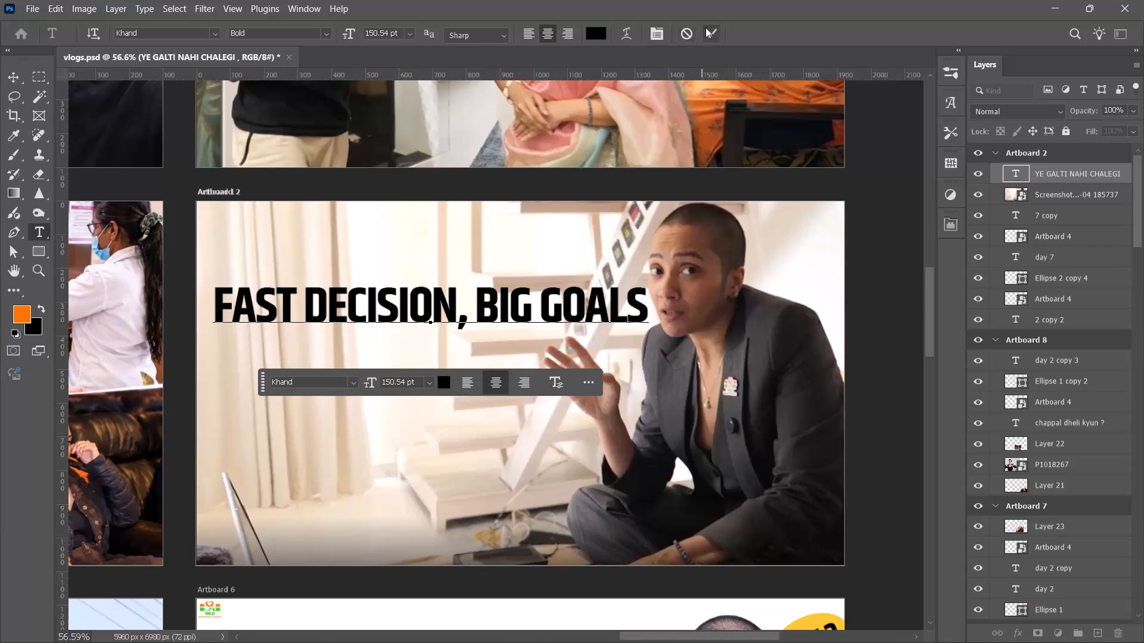
Commit the headline text on Artboard 2 as FAST DECISION, BIG GOALS.
left_click(714, 28)
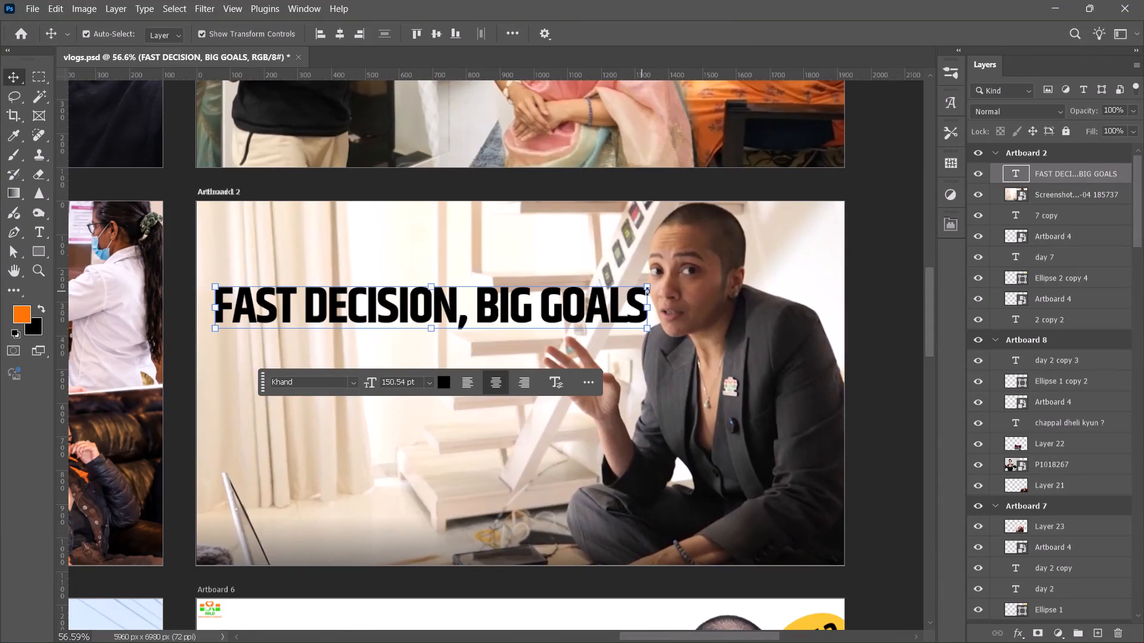
Rotate the FAST DECISION, BIG GOALS headline slightly counterclockwise so it slopes upward, and shift it a little to the left.
left_click_drag(660, 282, 639, 245)
left_click_drag(495, 284, 462, 287)
double_click(462, 287)
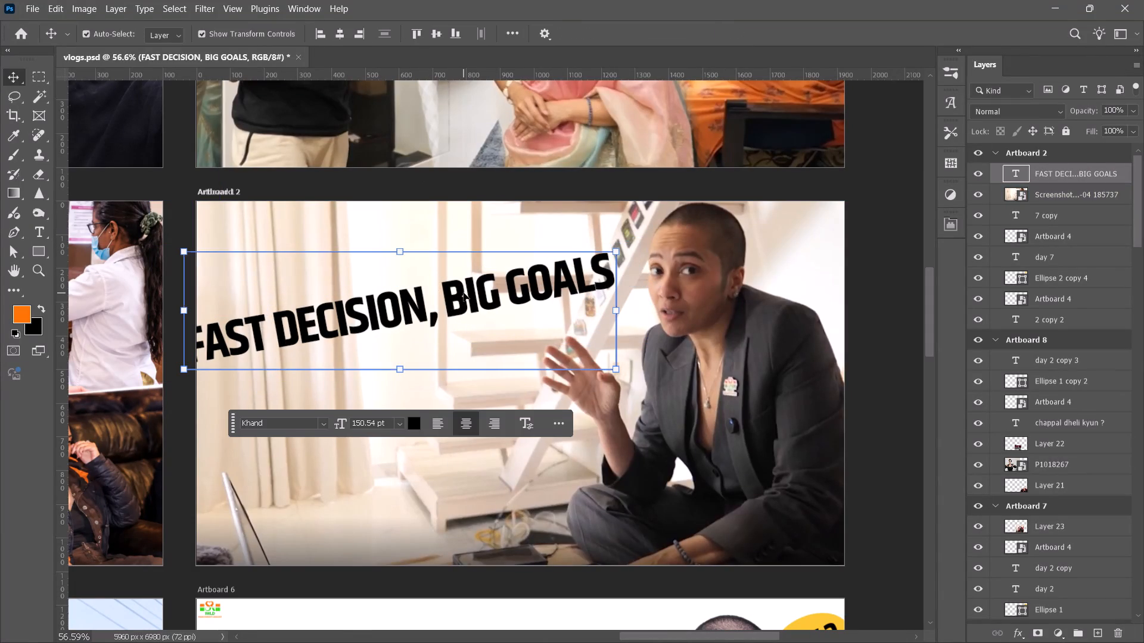
Reduce the font size of the whole FAST DECISION, BIG GOALS headline to 131 pt and deselect the layer.
left_click(464, 294)
left_click(465, 290)
double_click(472, 291)
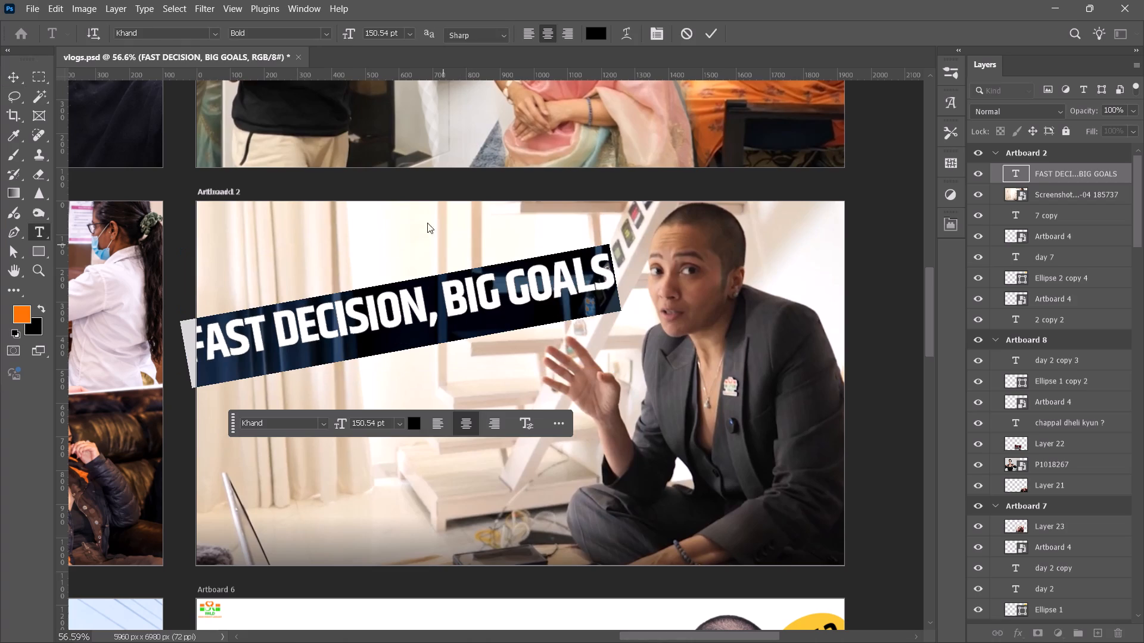
left_click_drag(347, 34, 335, 30)
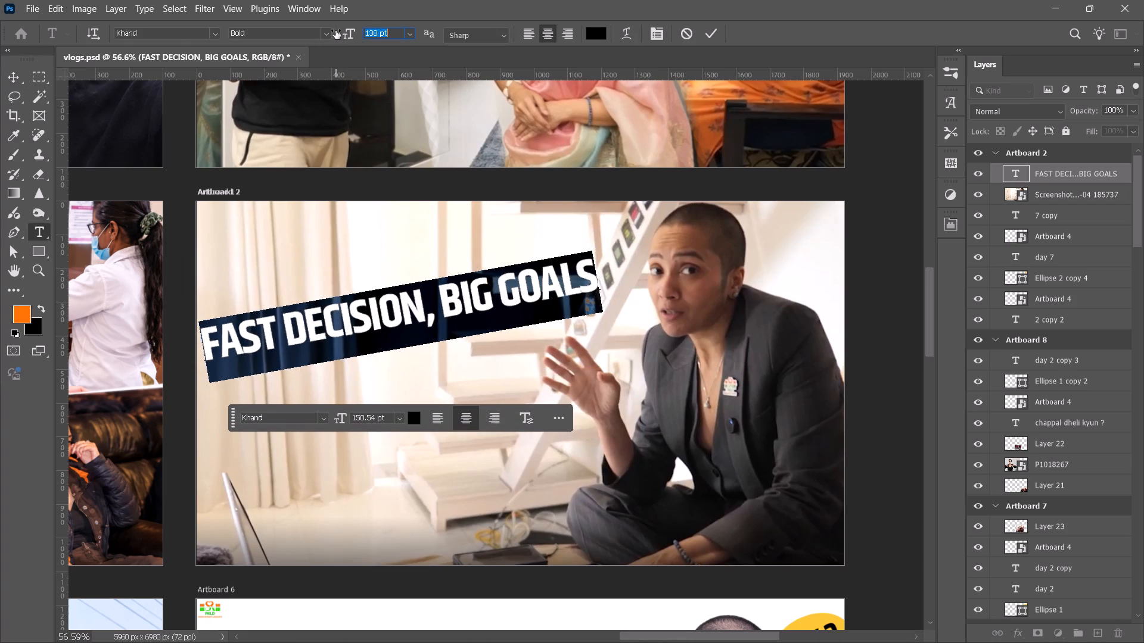
left_click_drag(335, 30, 332, 30)
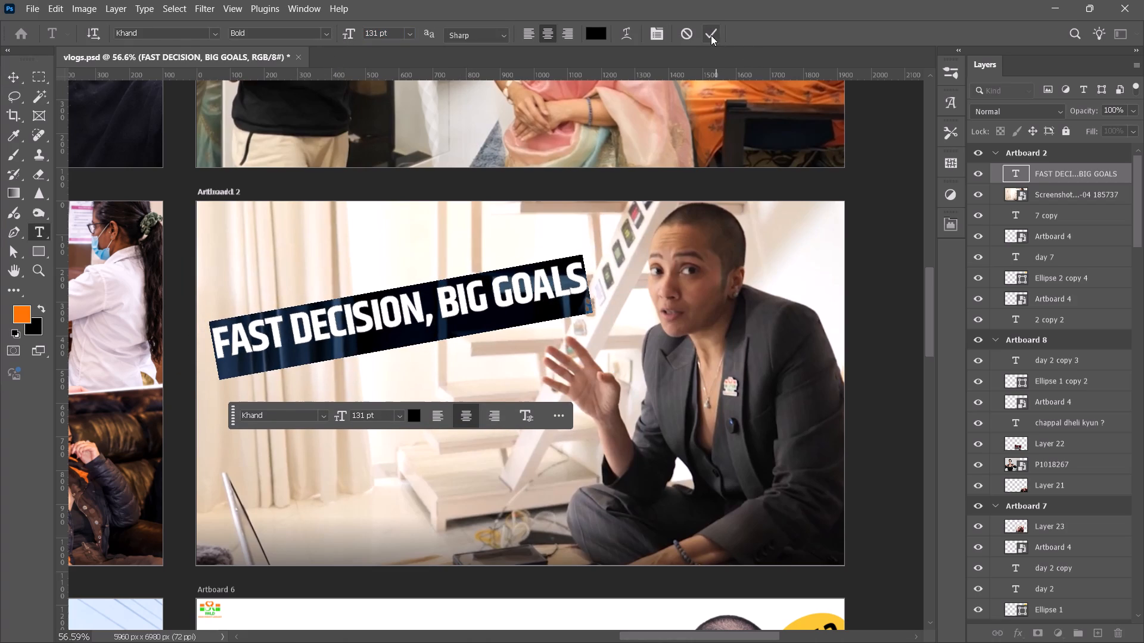
left_click(708, 32)
left_click(871, 218)
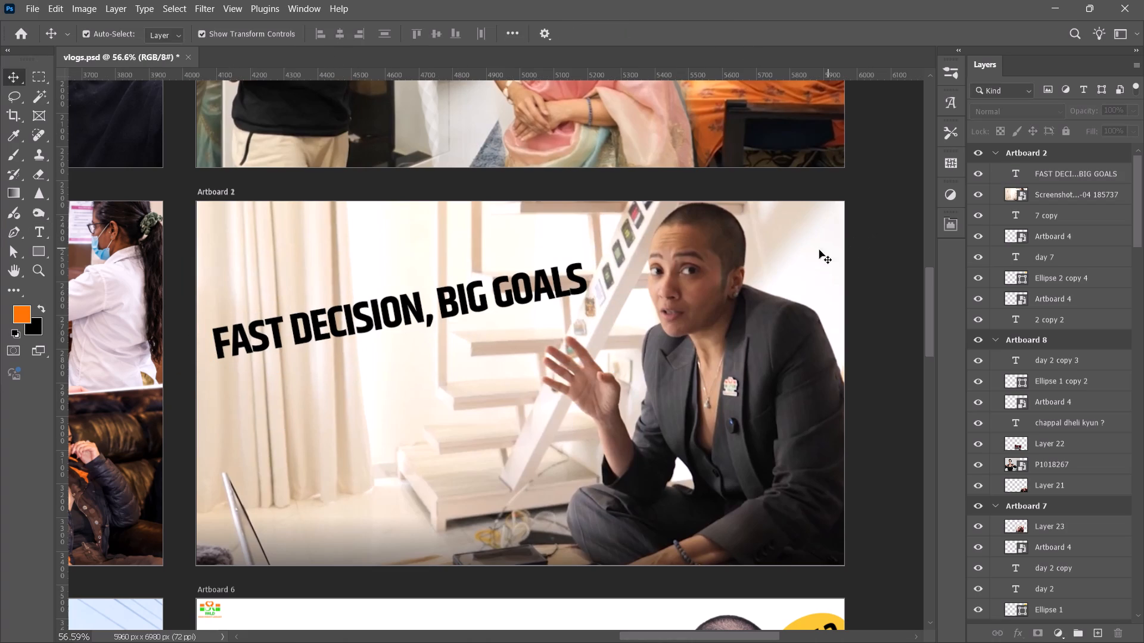
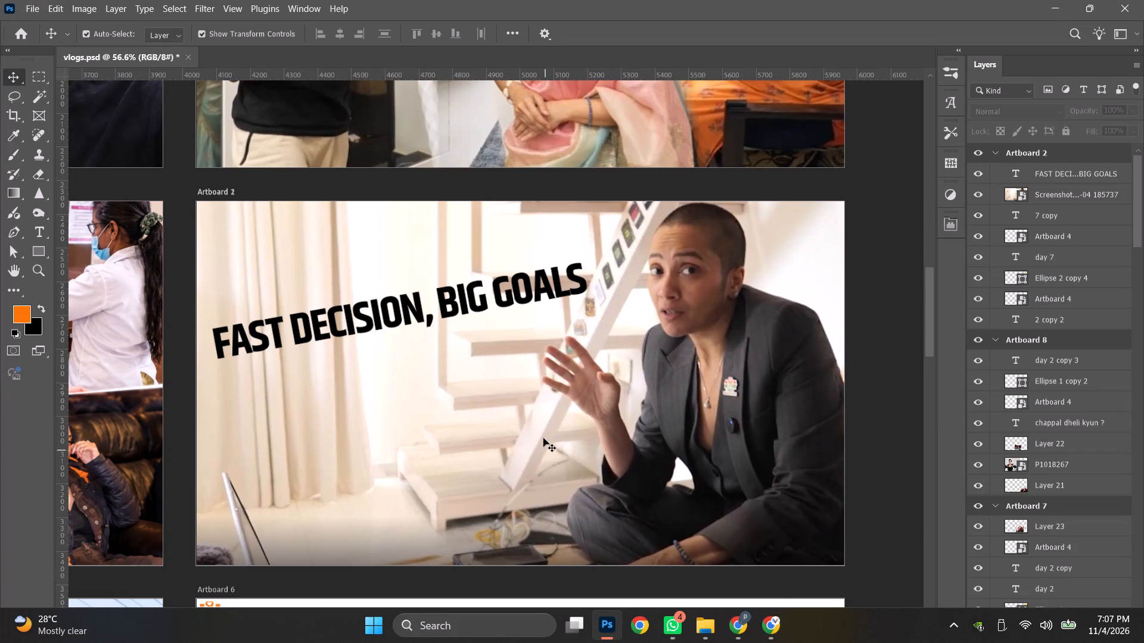
scroll(528, 417, "down", 5, "alt")
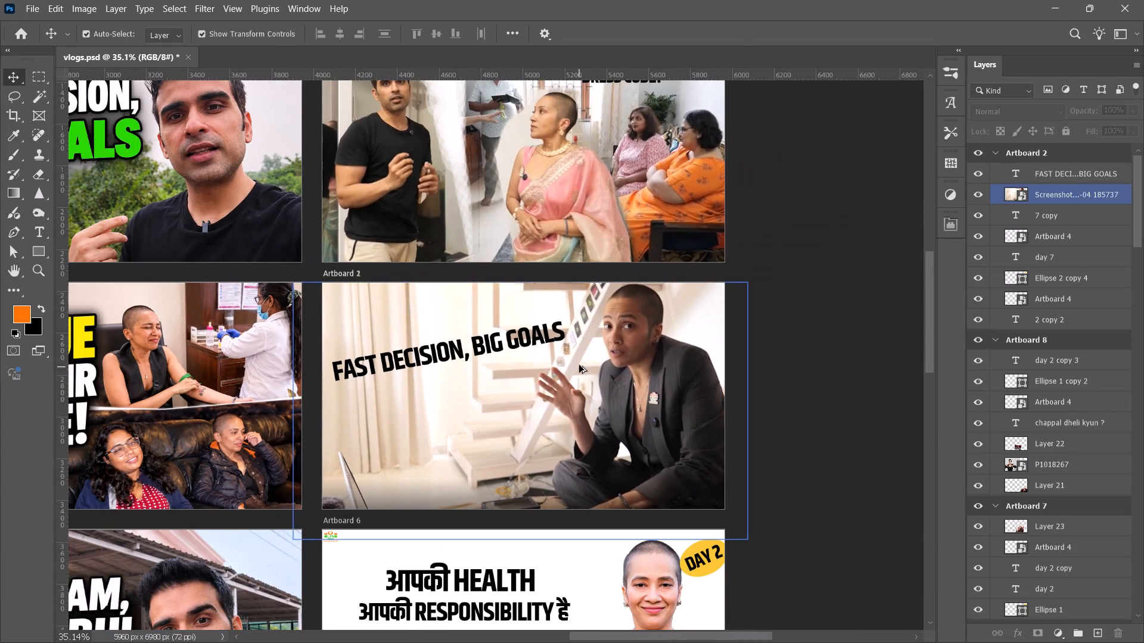
scroll(583, 352, "up", 3, "alt")
scroll(585, 339, "down", 3, "alt")
scroll(665, 295, "up", 3)
scroll(664, 299, "up", 1, "alt")
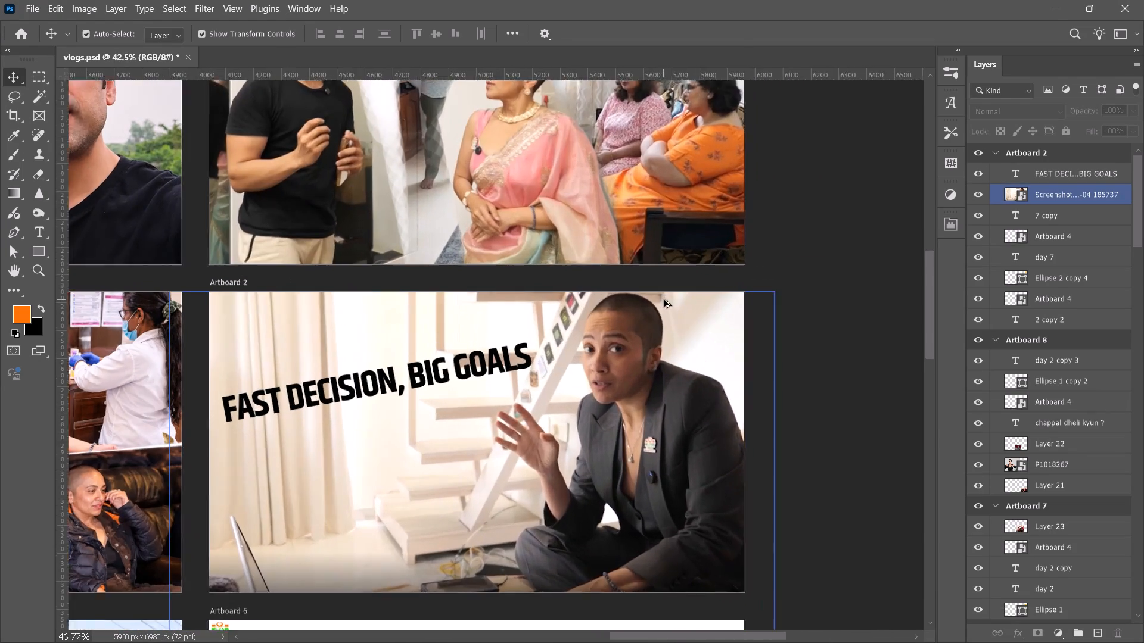
scroll(664, 299, "up", 1, "alt")
scroll(664, 299, "down", 5)
left_click(798, 193)
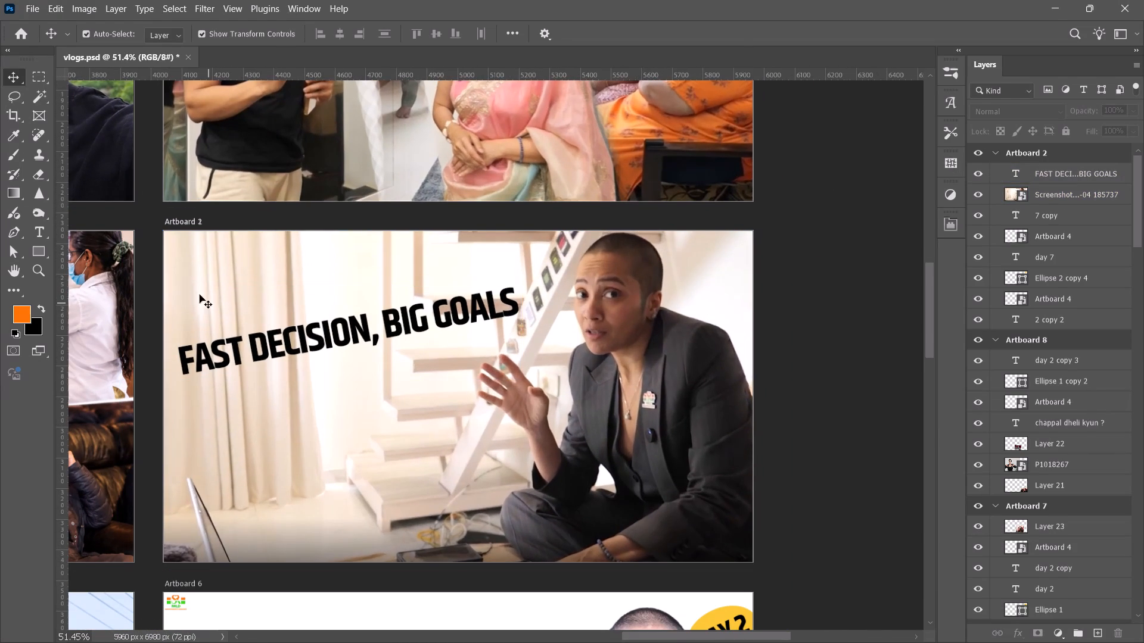
left_click(181, 221)
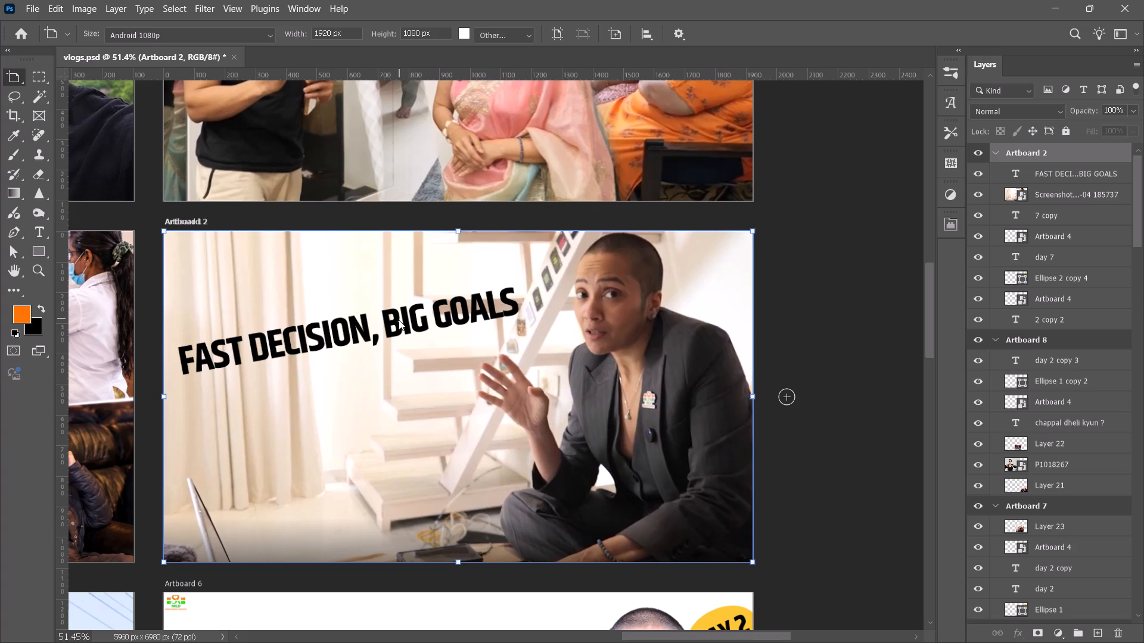
key("ctrl+v")
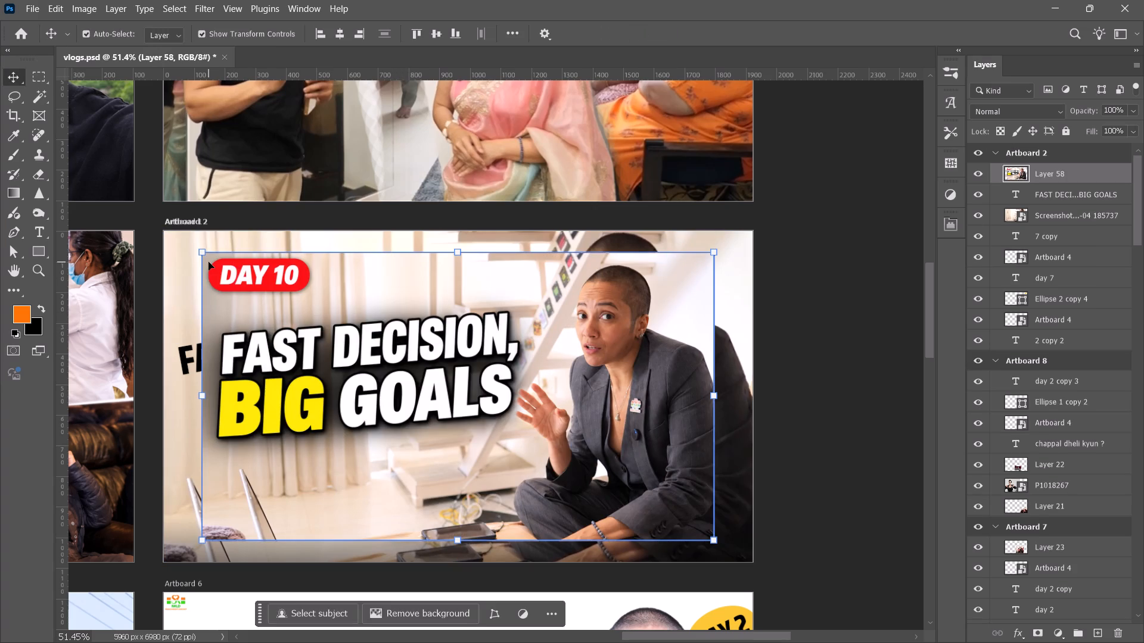
Scale the pasted thumbnail proportionally to about 1926 x 1084 px so it covers all of Artboard 2.
left_click_drag(203, 251, 166, 233)
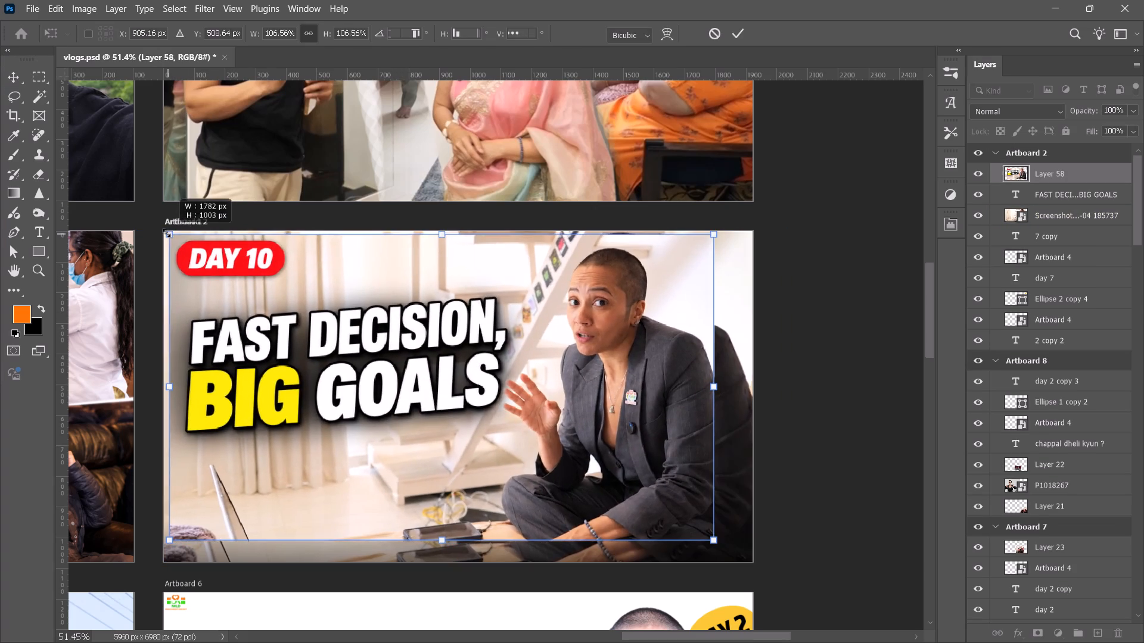
left_click_drag(166, 233, 163, 230)
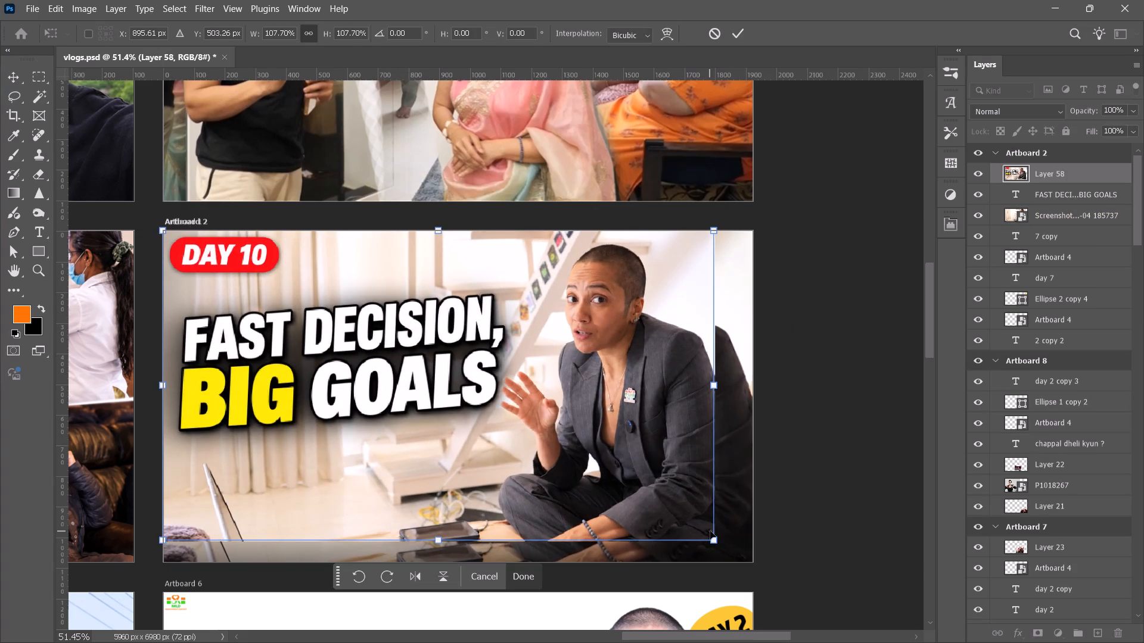
left_click_drag(716, 536, 750, 566)
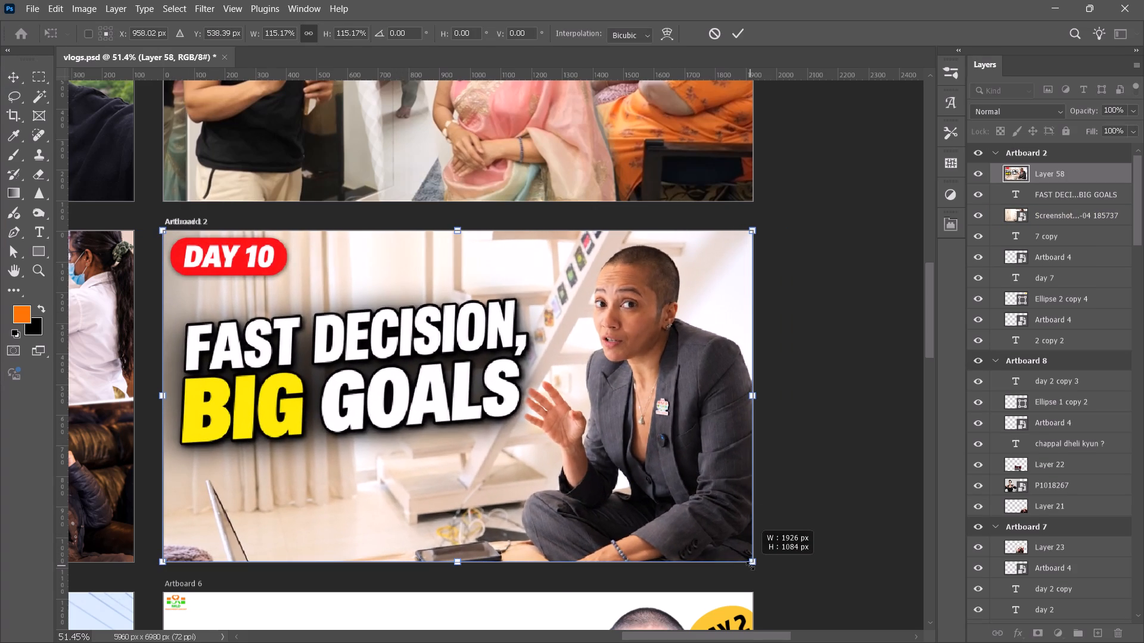
left_click_drag(750, 566, 751, 566)
left_click(730, 40)
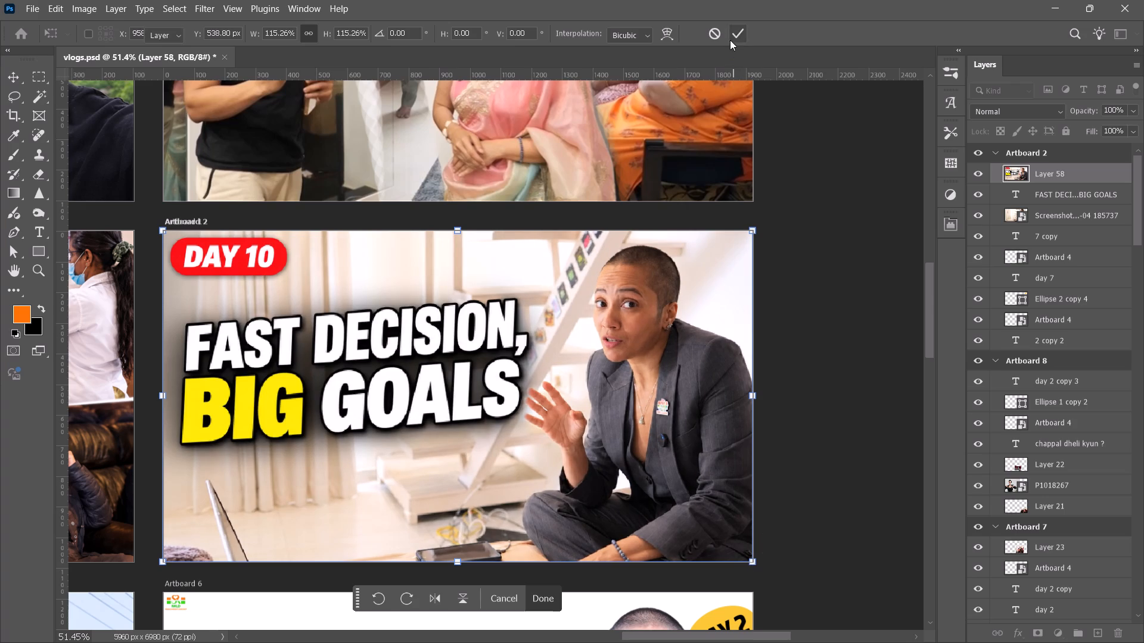
left_click(832, 242)
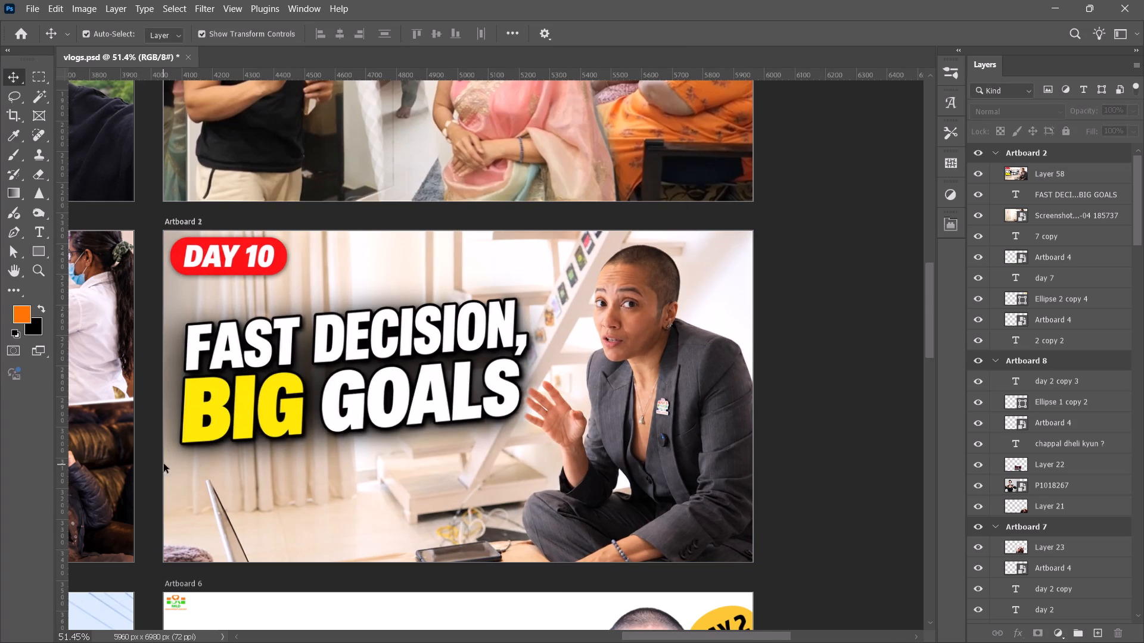
Compare the new Artboard 2 thumbnail with the DAY 10 thumbnails on the neighbouring artboards.
scroll(201, 419, "down", 5, "alt")
scroll(256, 413, "down", 3, "alt")
left_click_drag(592, 639, 513, 629)
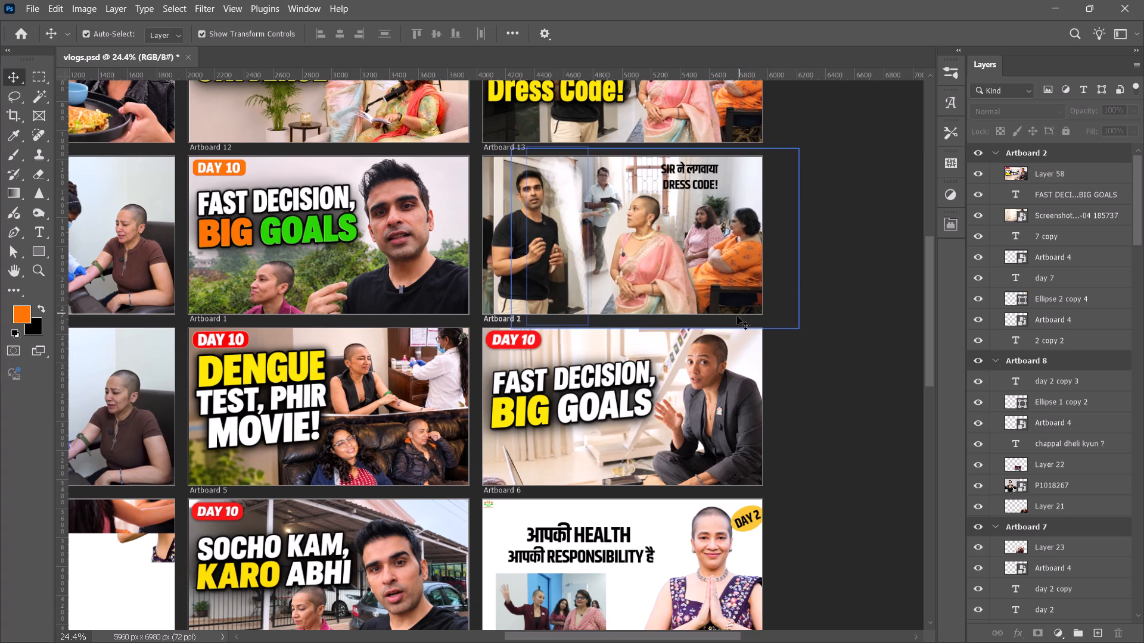
scroll(772, 388, "up", 5, "alt")
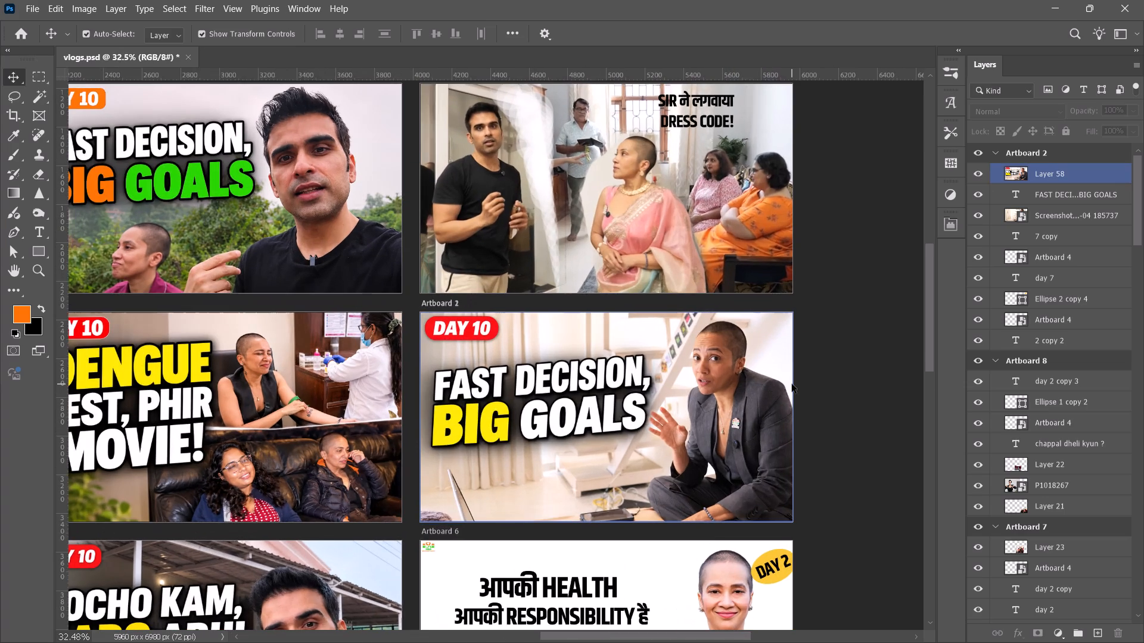
scroll(792, 384, "up", 1, "alt")
scroll(455, 432, "down", 4, "alt")
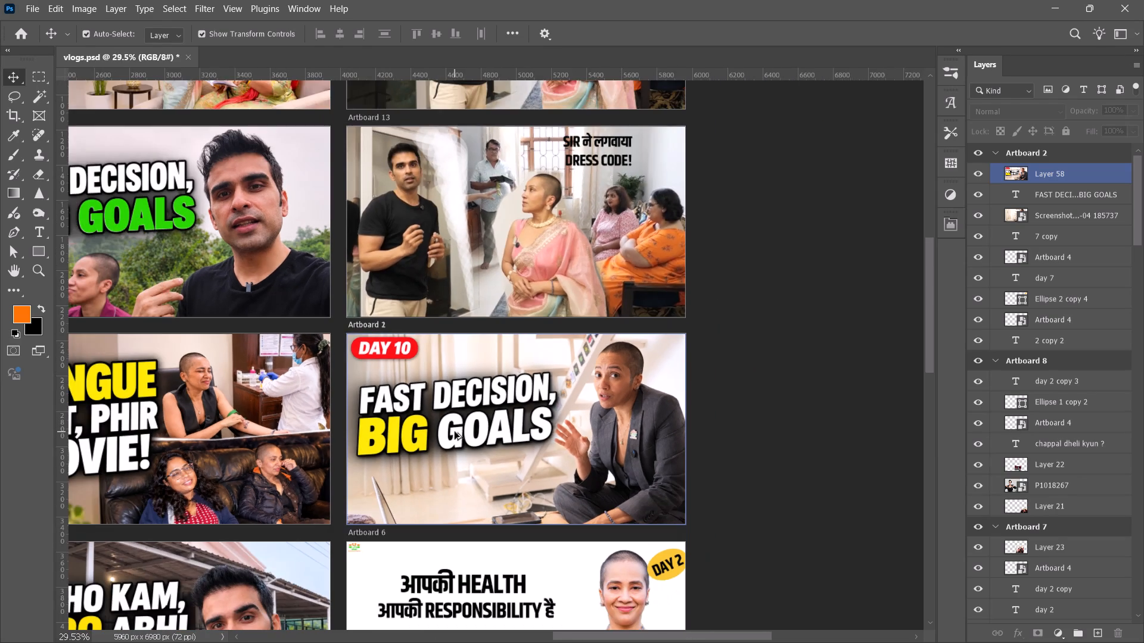
Select the yellow letters of BIG in the Artboard 2 thumbnail with the Magic Wand and copy them to a new layer.
scroll(452, 429, "up", 11, "alt")
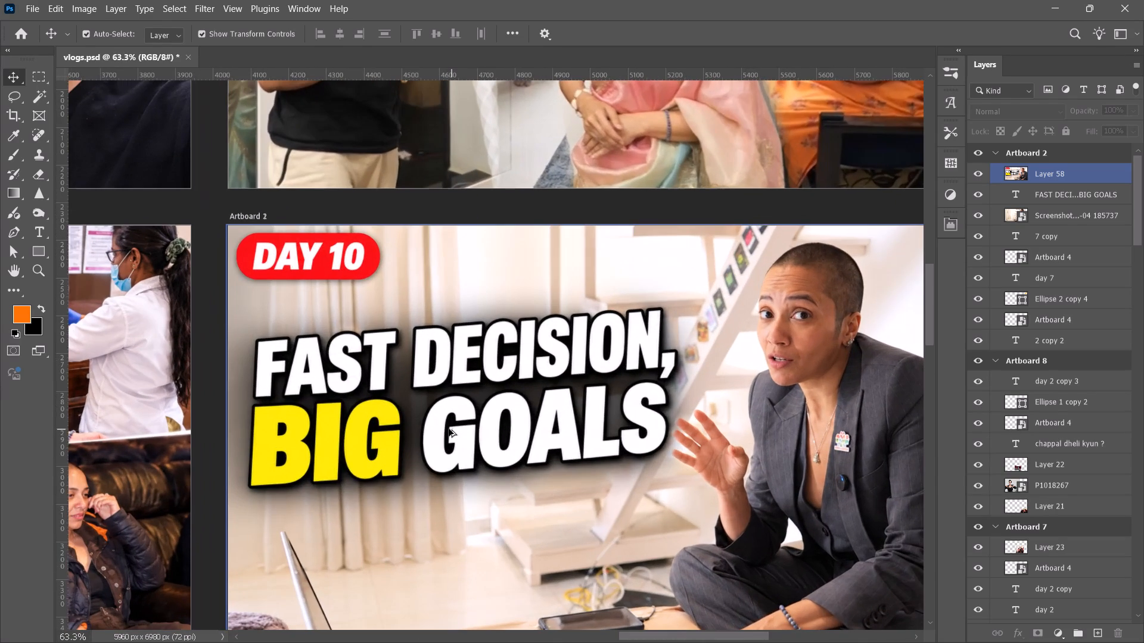
scroll(448, 429, "down", 10)
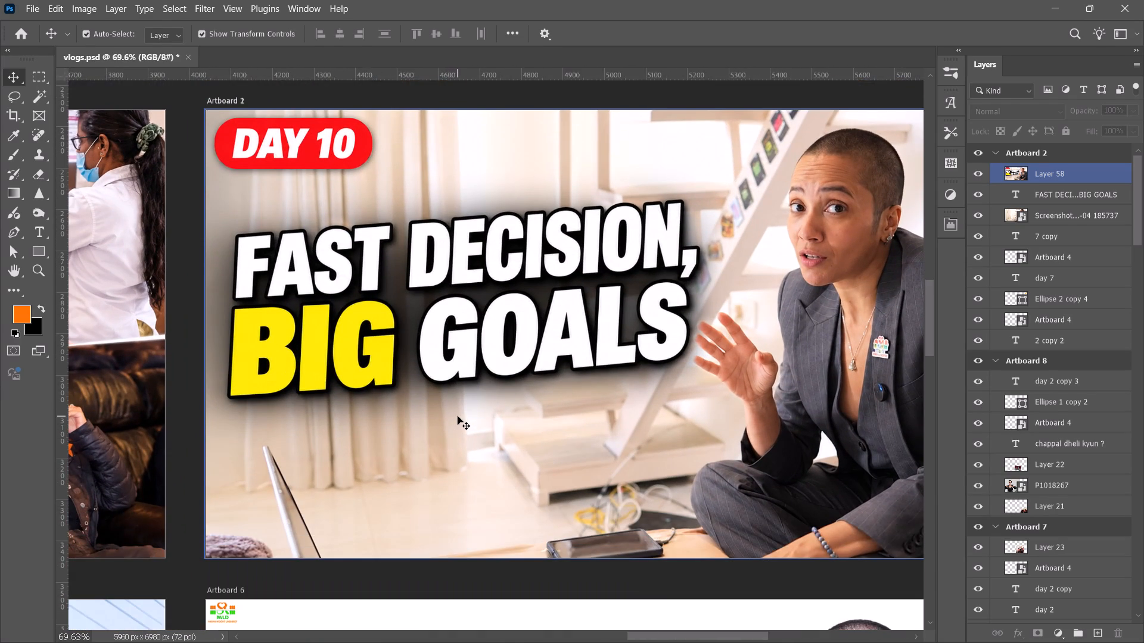
scroll(458, 416, "down", 4)
left_click(450, 339)
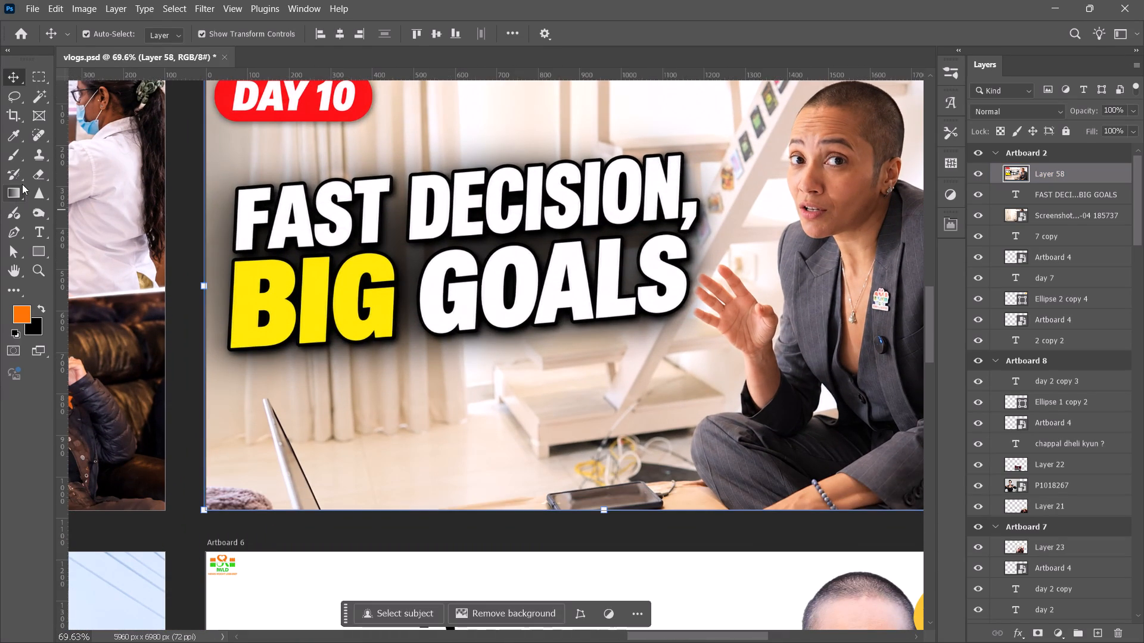
right_click(37, 96)
left_click(82, 122)
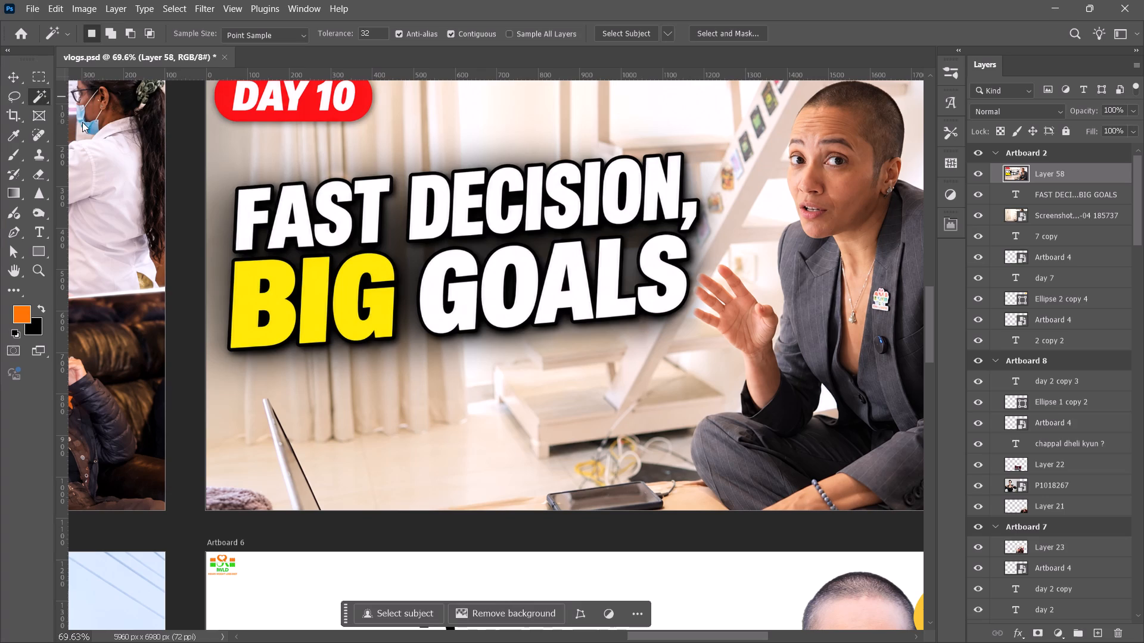
left_click(250, 291)
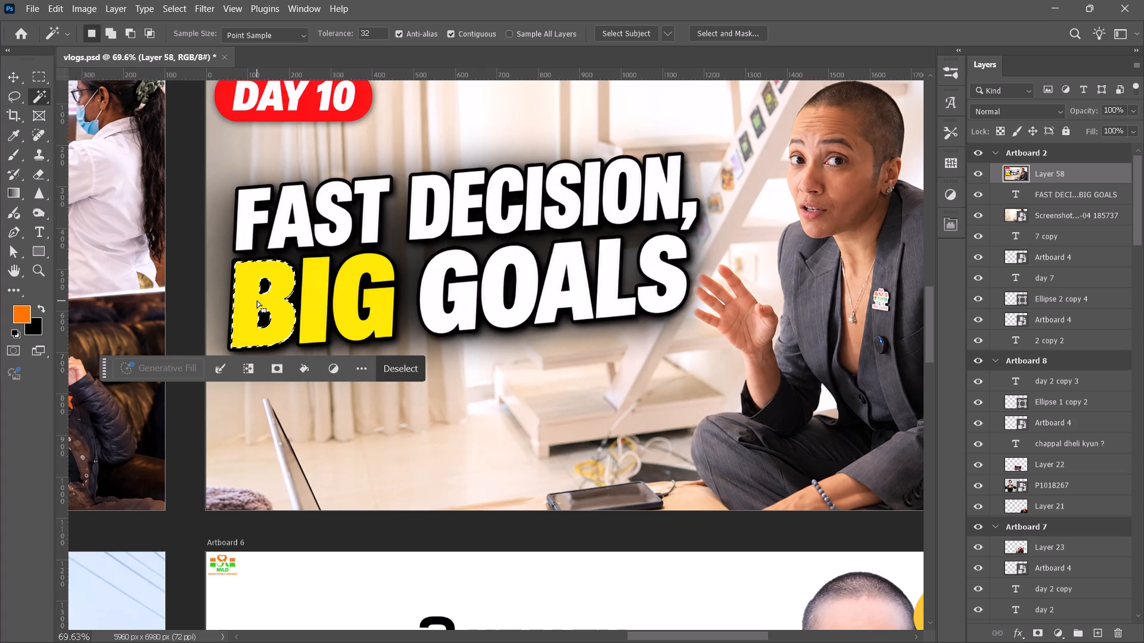
left_click(319, 284, "shift")
left_click(347, 289, "shift")
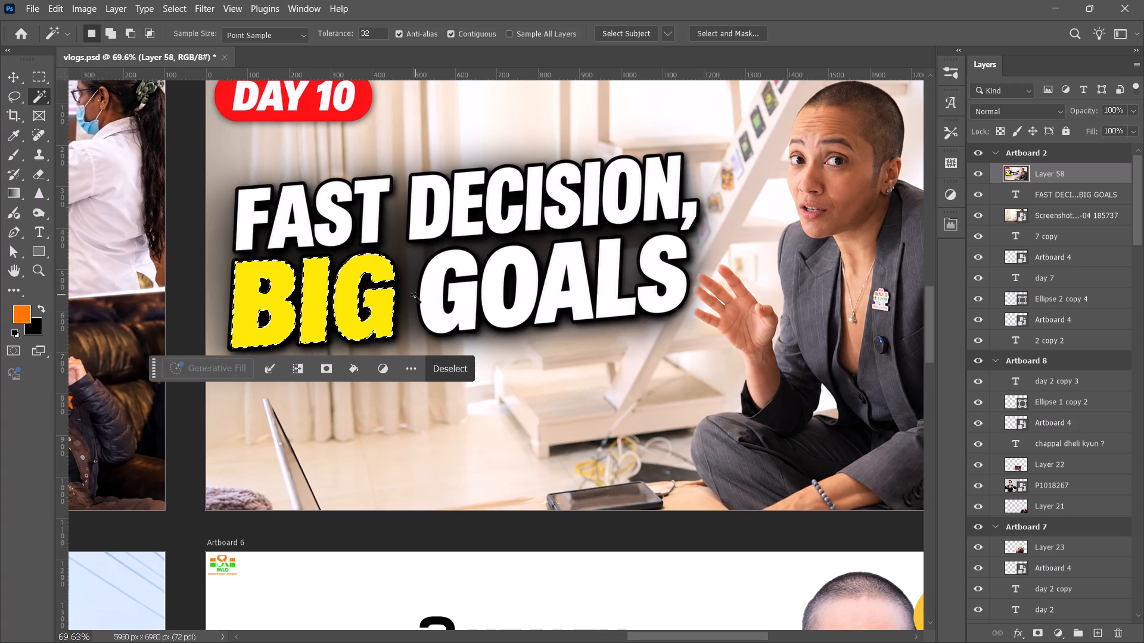
scroll(408, 323, "down", 12, "alt")
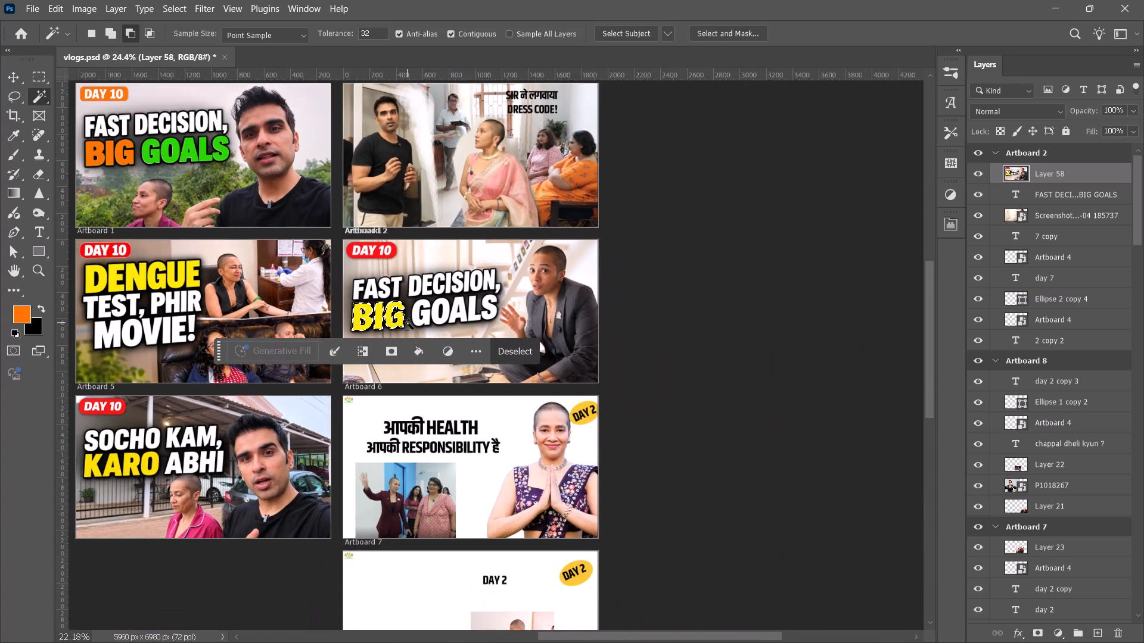
scroll(408, 323, "up", 11, "alt")
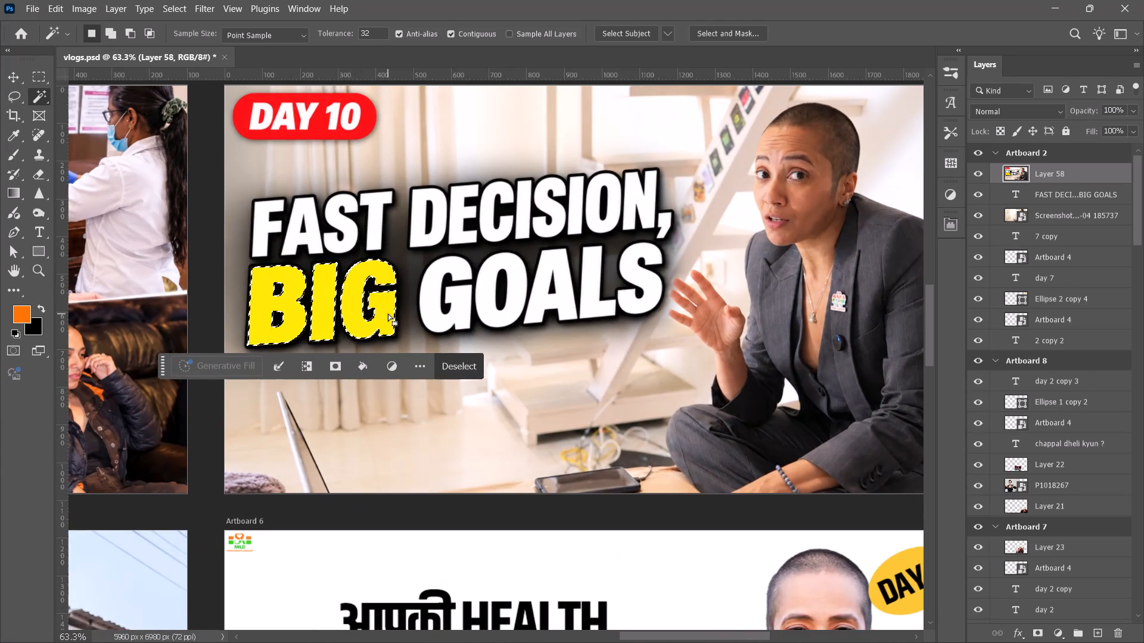
key("ctrl+j")
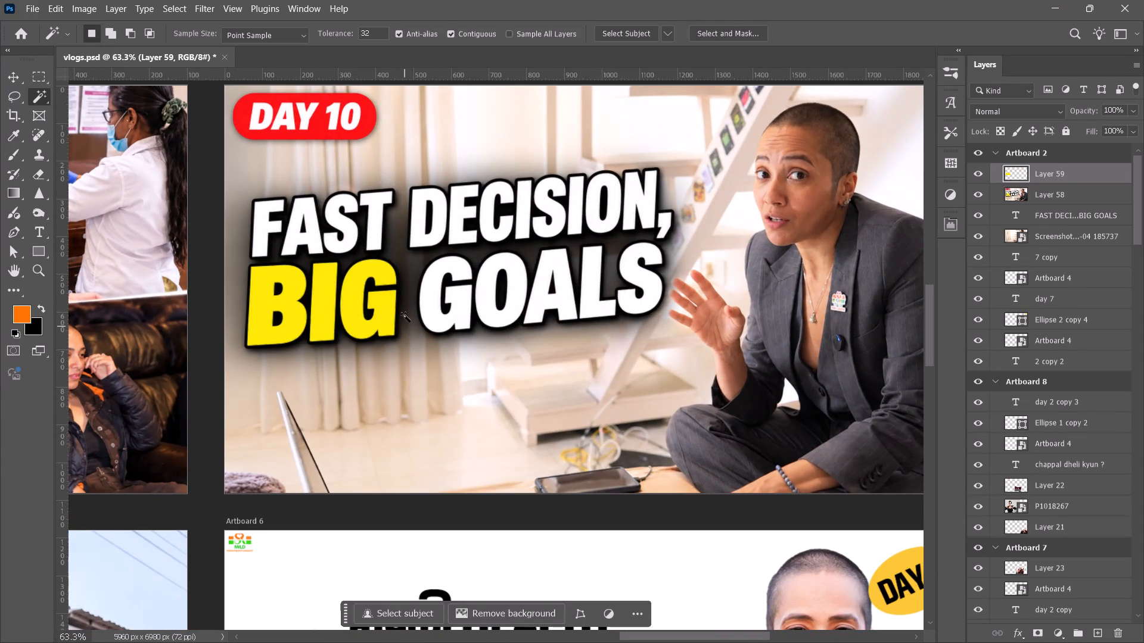
Apply an orange Color Overlay to the copied BIG lettering layer on Artboard 2.
left_click(10, 67)
left_click(10, 70)
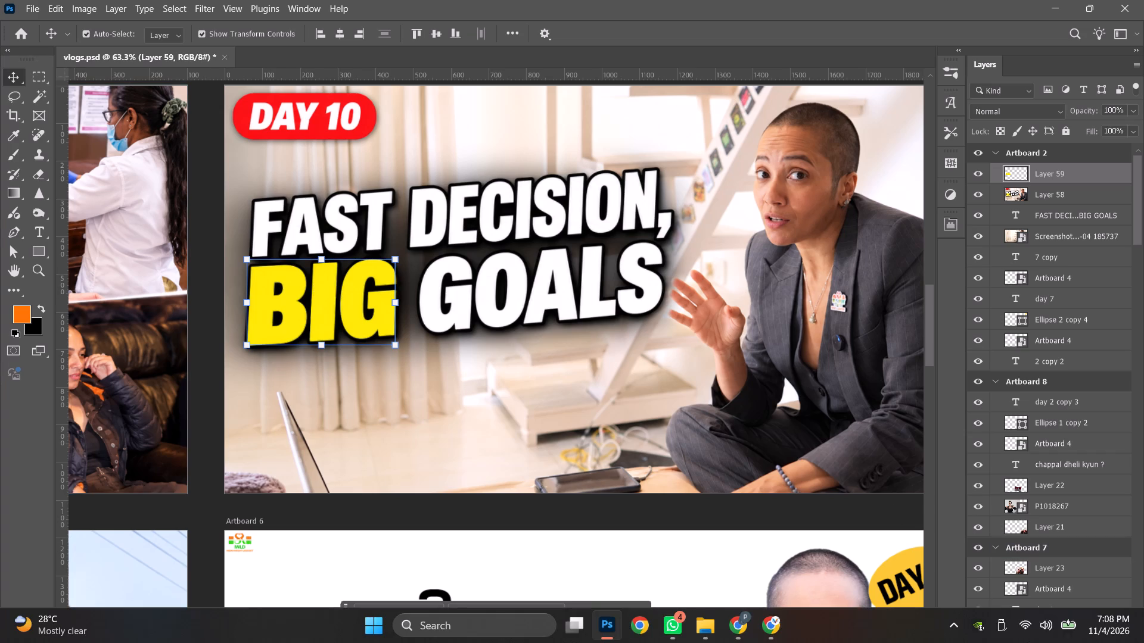
left_click(1021, 632)
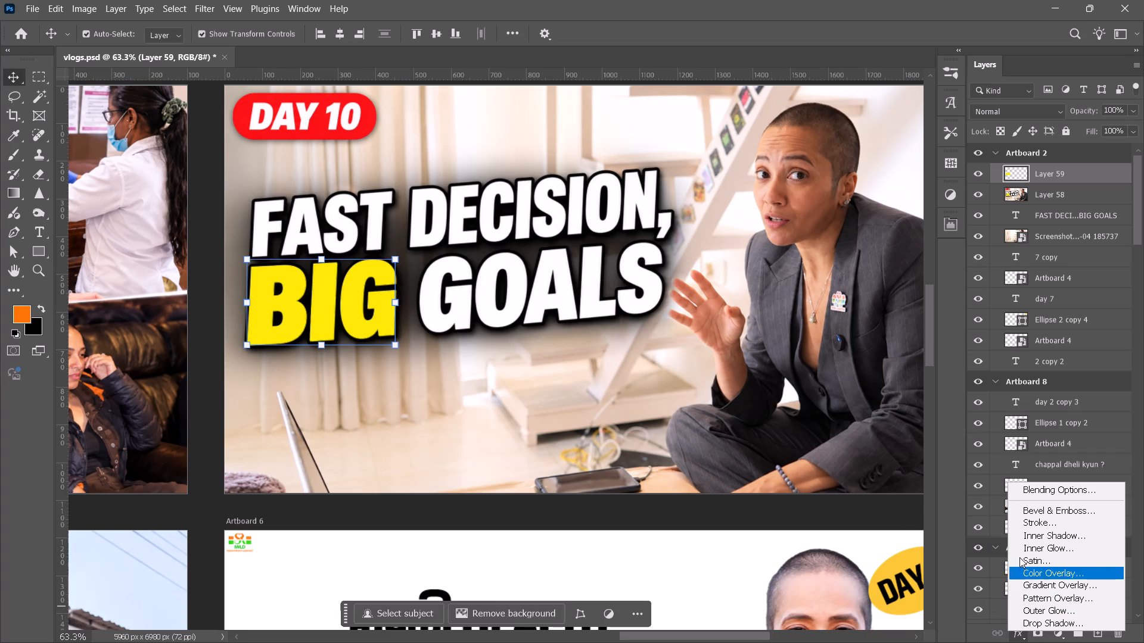
left_click(1043, 572)
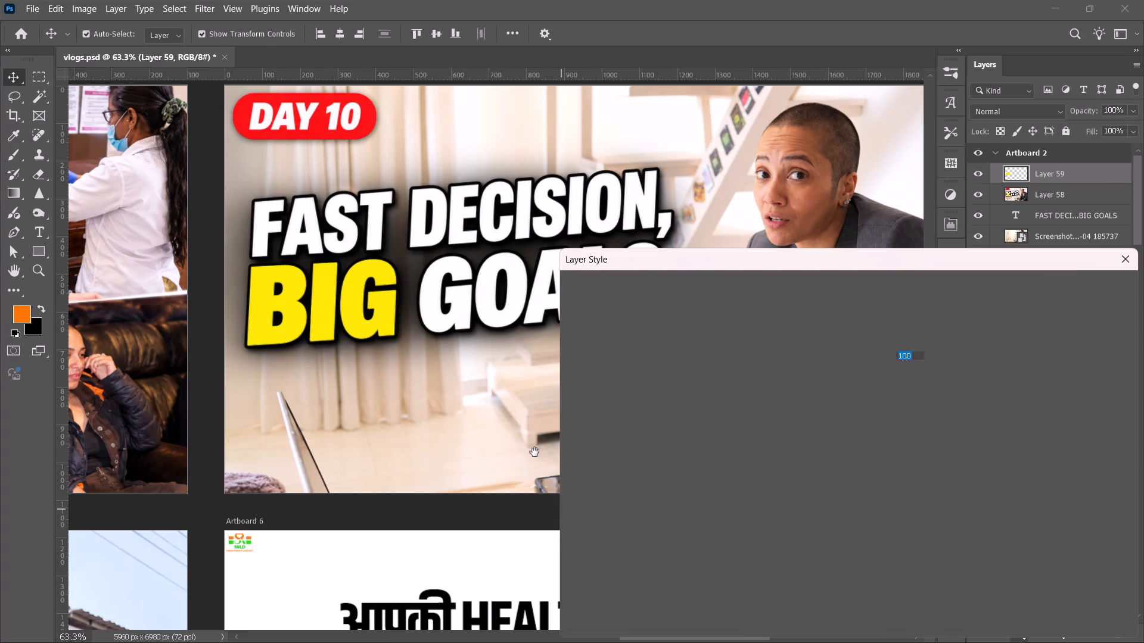
left_click(1077, 291)
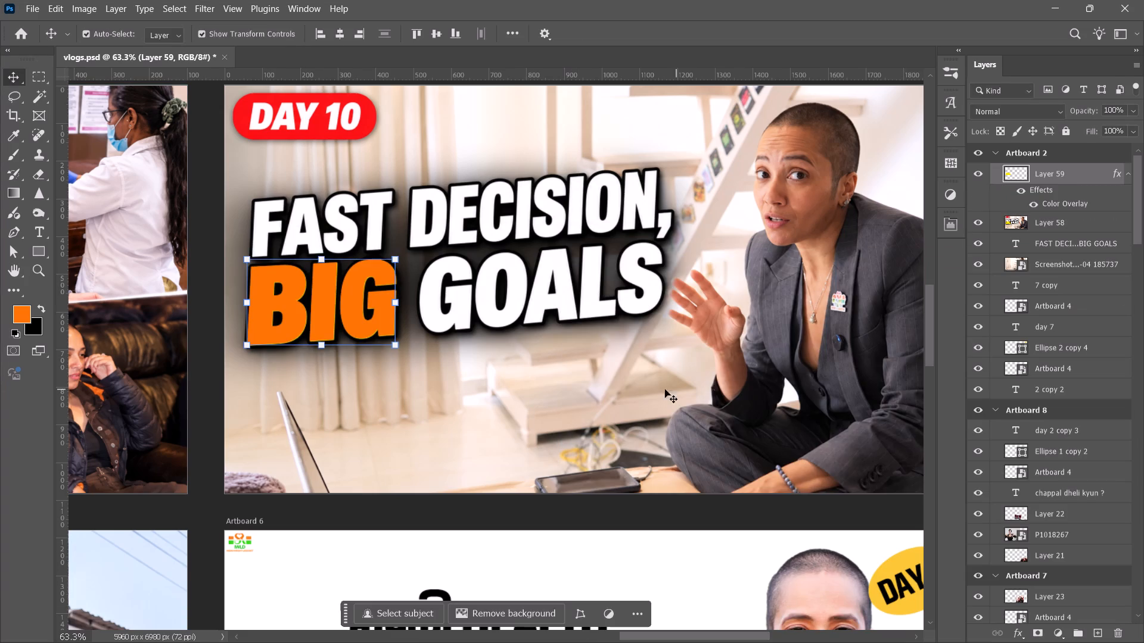
Select the white letters of GOALS in the Artboard 2 thumbnail with the Magic Wand and copy them to a new layer.
left_click(636, 388)
scroll(455, 232, "up", 2, "alt")
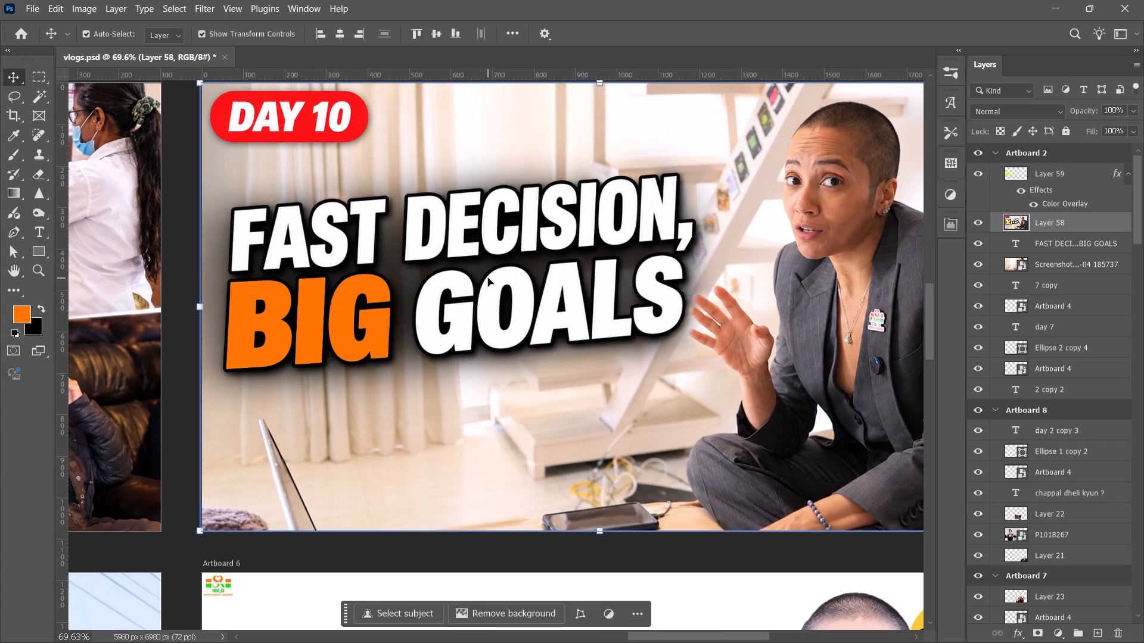
left_click(493, 279)
left_click(39, 101)
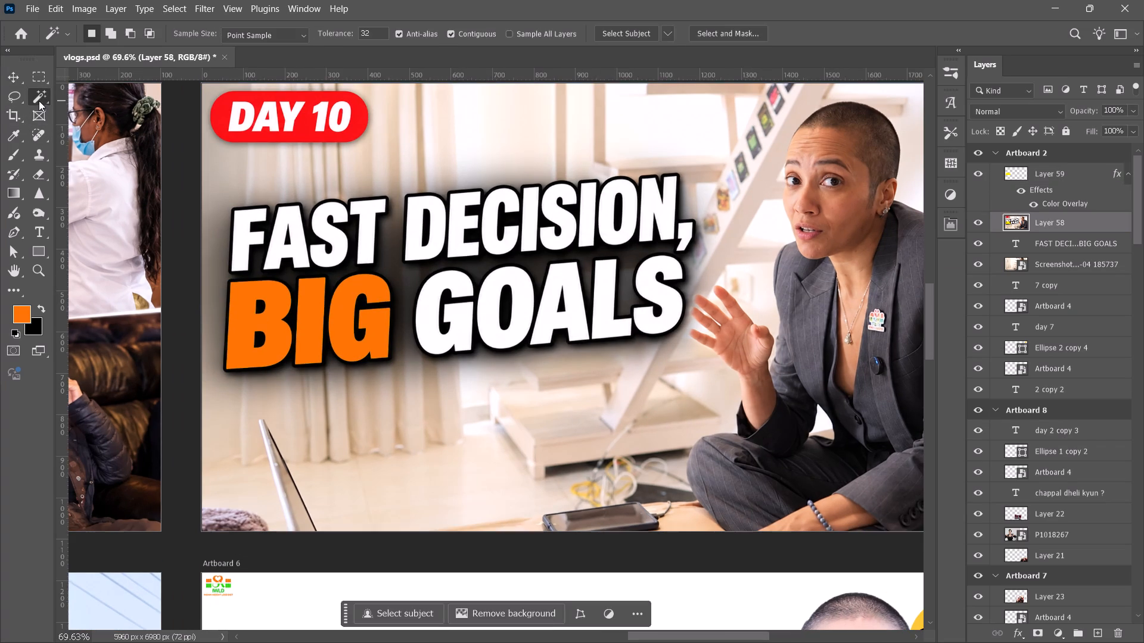
left_click(426, 326)
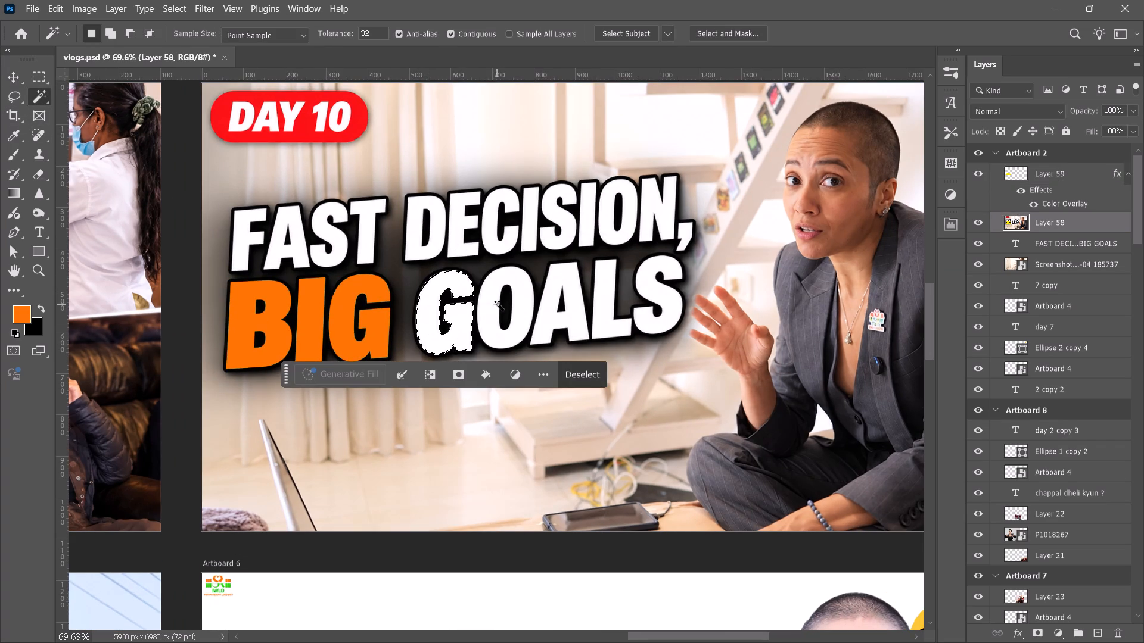
left_click(492, 306)
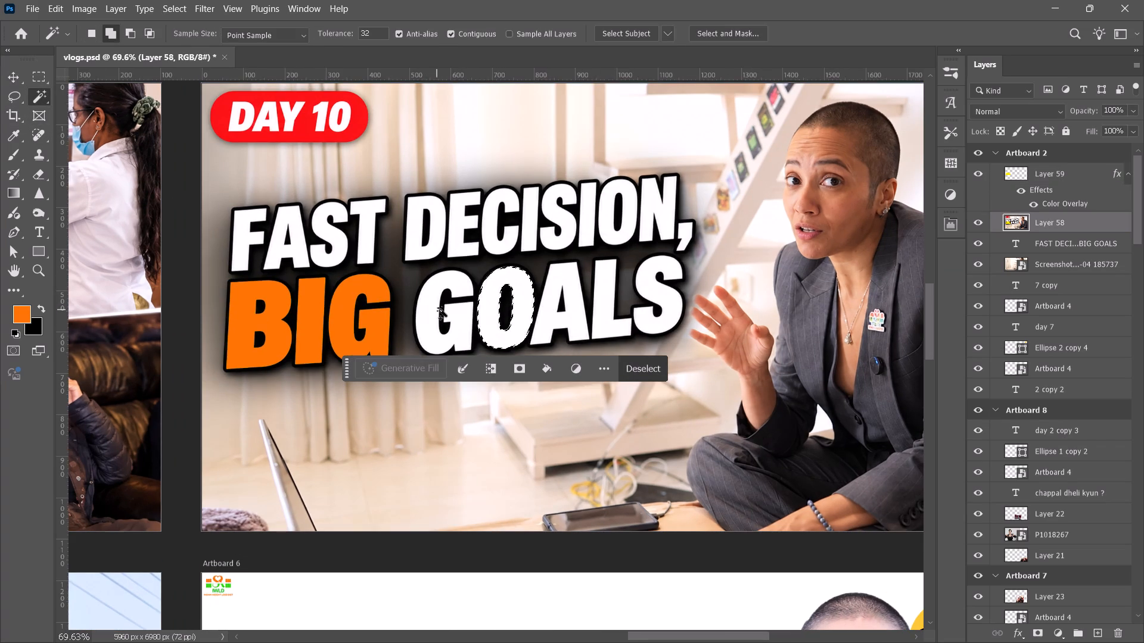
left_click(443, 310, "shift")
key("ctrl+z")
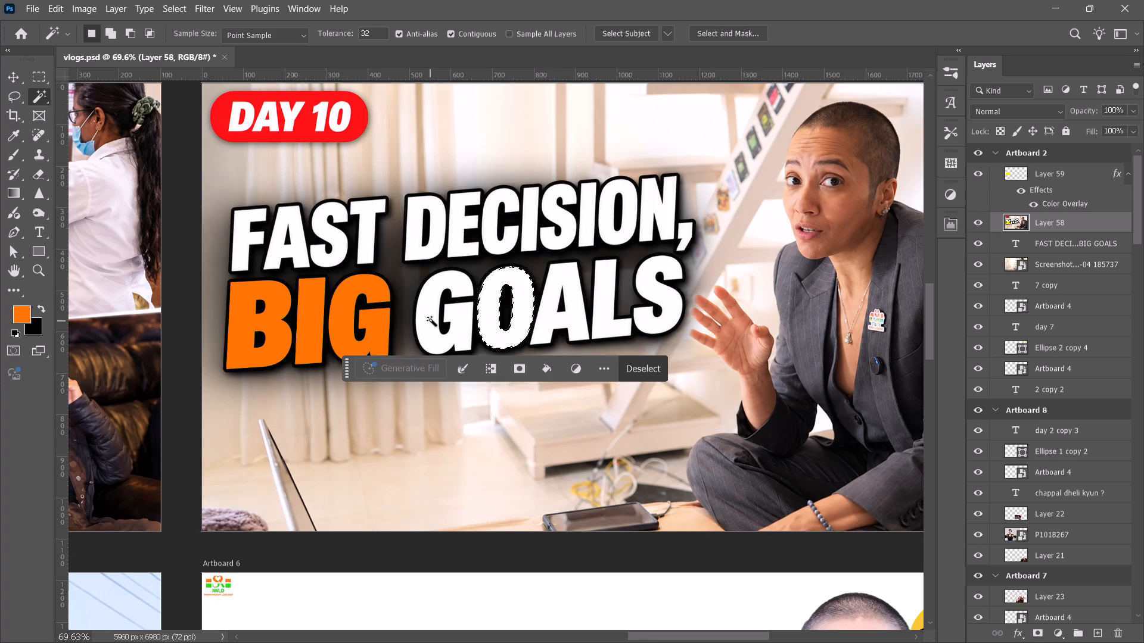
left_click(433, 317, "shift")
left_click(553, 321, "shift")
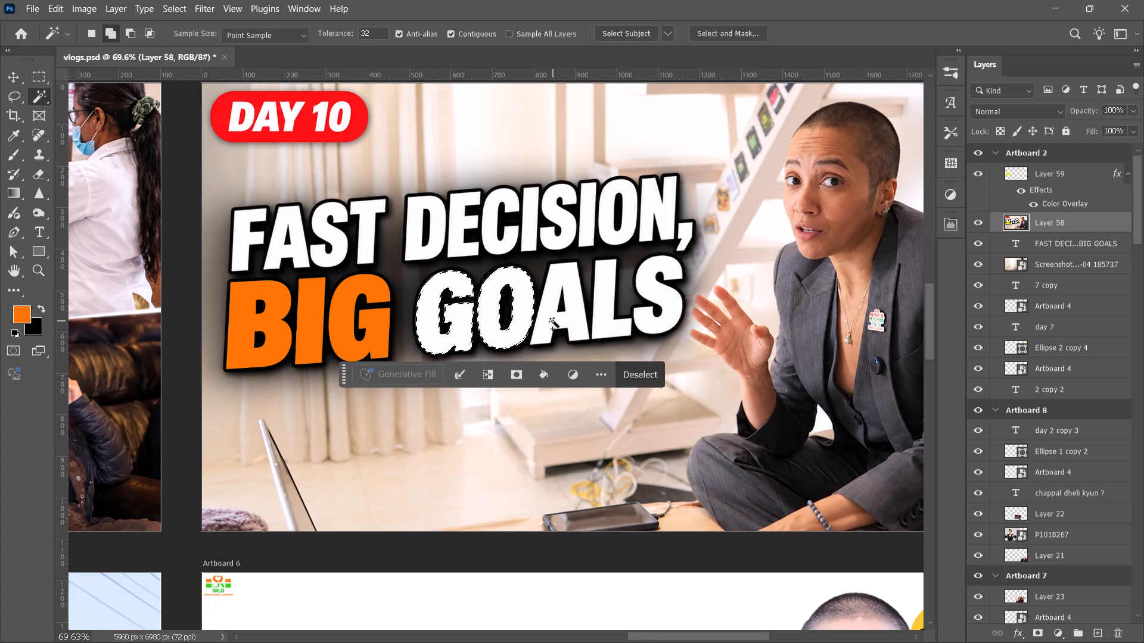
left_click(606, 312, "shift")
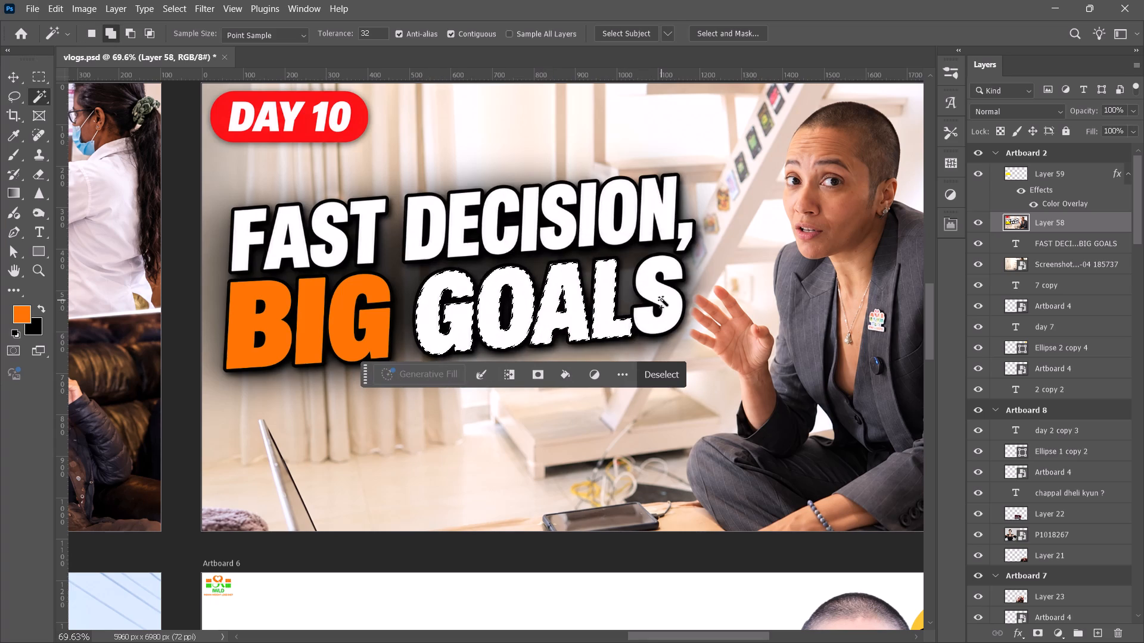
left_click(662, 299, "shift")
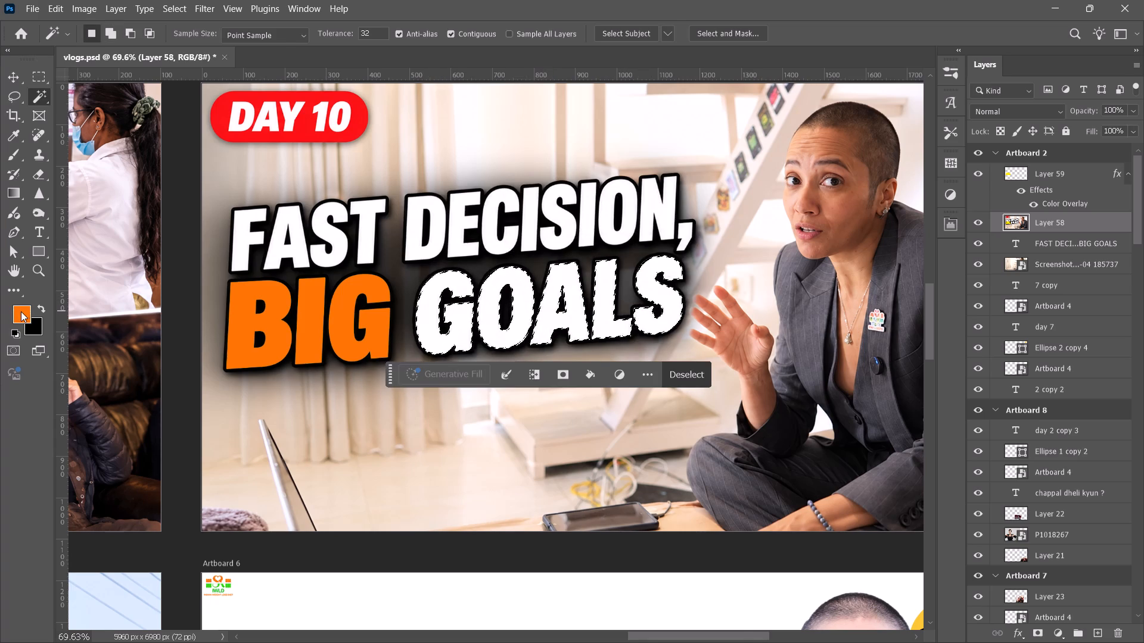
left_click(23, 311)
scroll(296, 314, "down", 4, "alt")
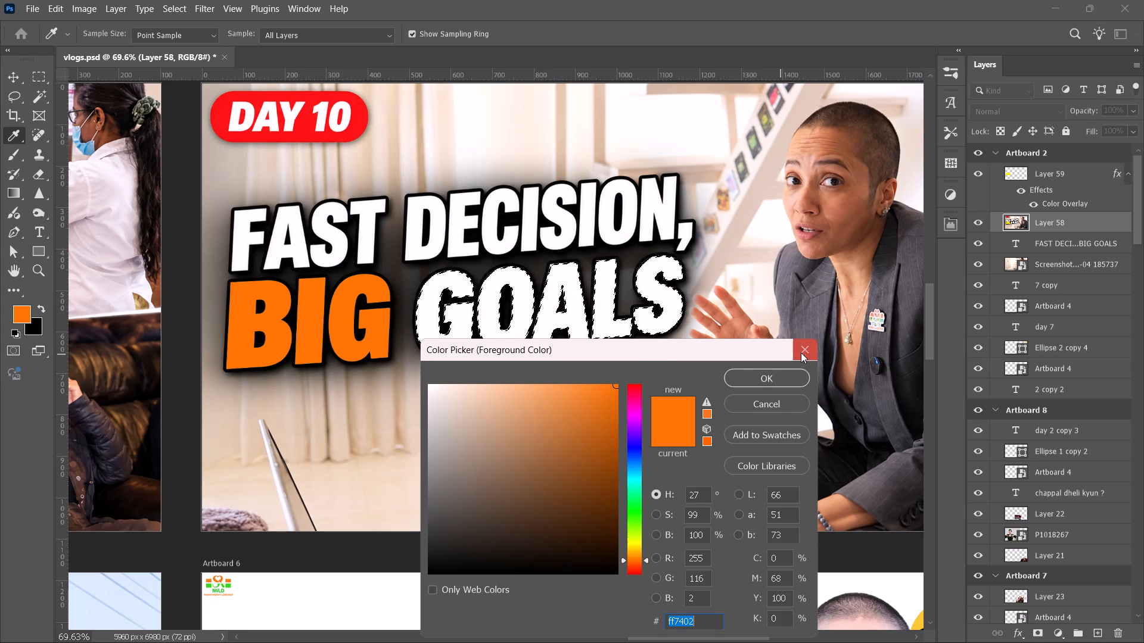
left_click(805, 351)
key("ctrl+j")
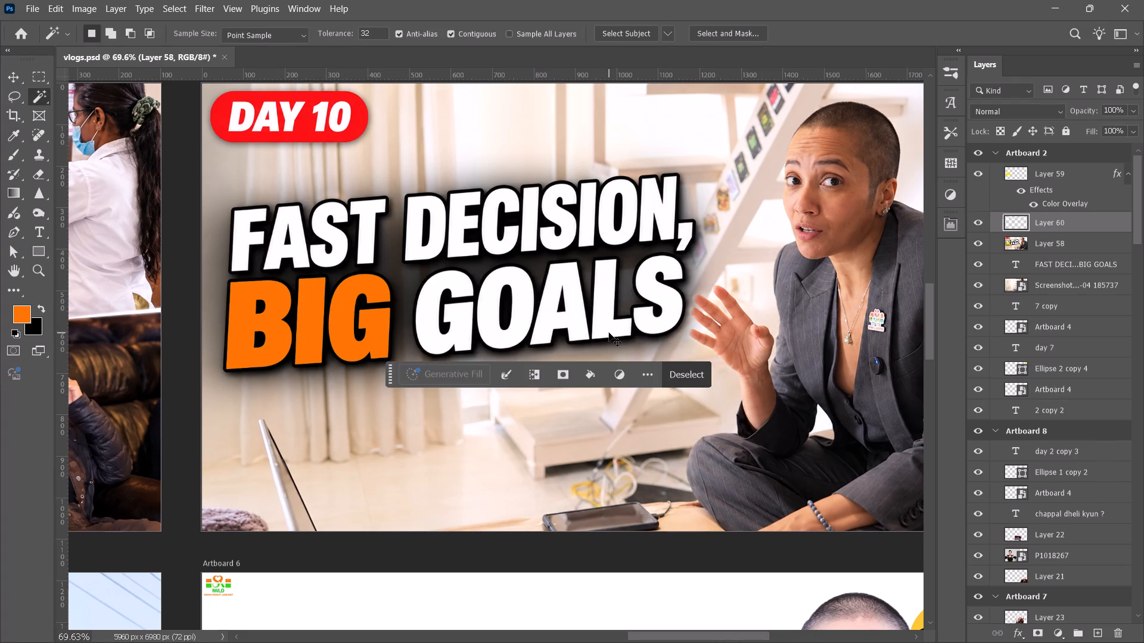
Sample the green of the GOALS lettering in the neighbouring BIG GOALS thumbnail as the foreground colour.
scroll(610, 333, "down", 5, "alt")
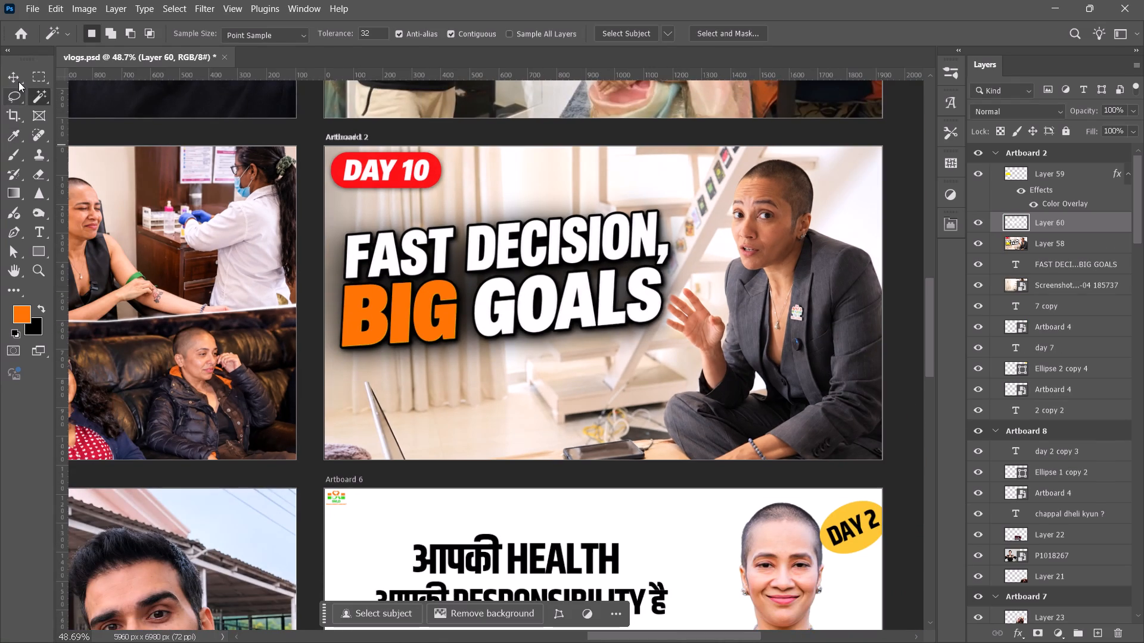
left_click(18, 79)
scroll(349, 265, "down", 7, "alt")
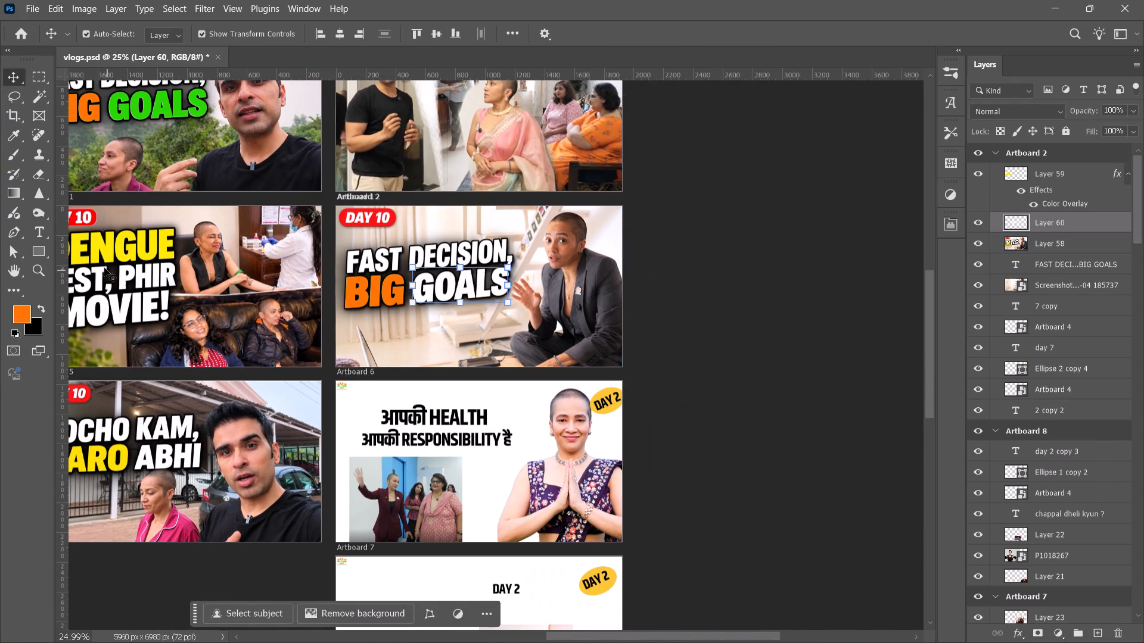
left_click(26, 313)
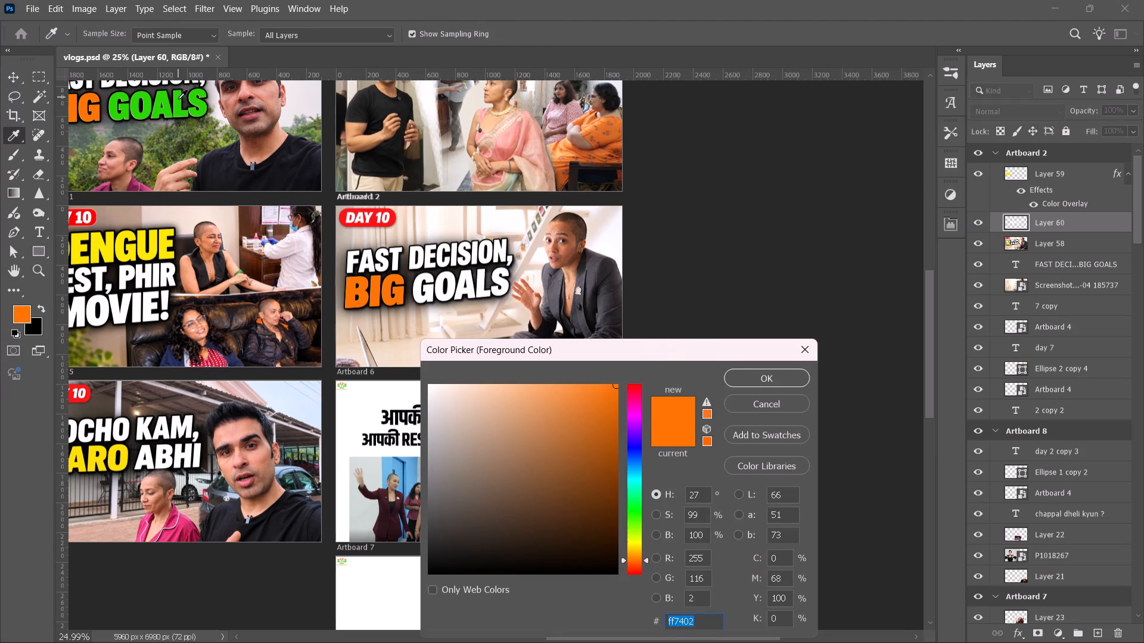
left_click(178, 101)
left_click(752, 374)
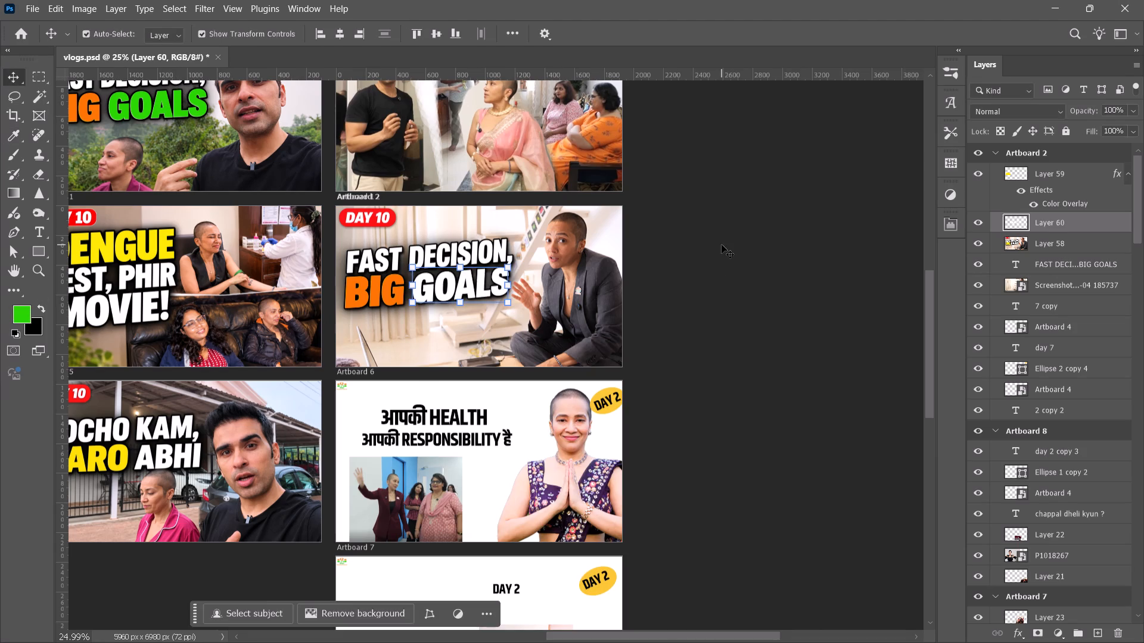
Apply a Color Overlay in the sampled green #27d501 to the copied GOALS lettering layer on Artboard 2, with nothing left selected.
left_click(722, 245)
scroll(501, 232, "up", 10, "alt")
left_click(438, 314)
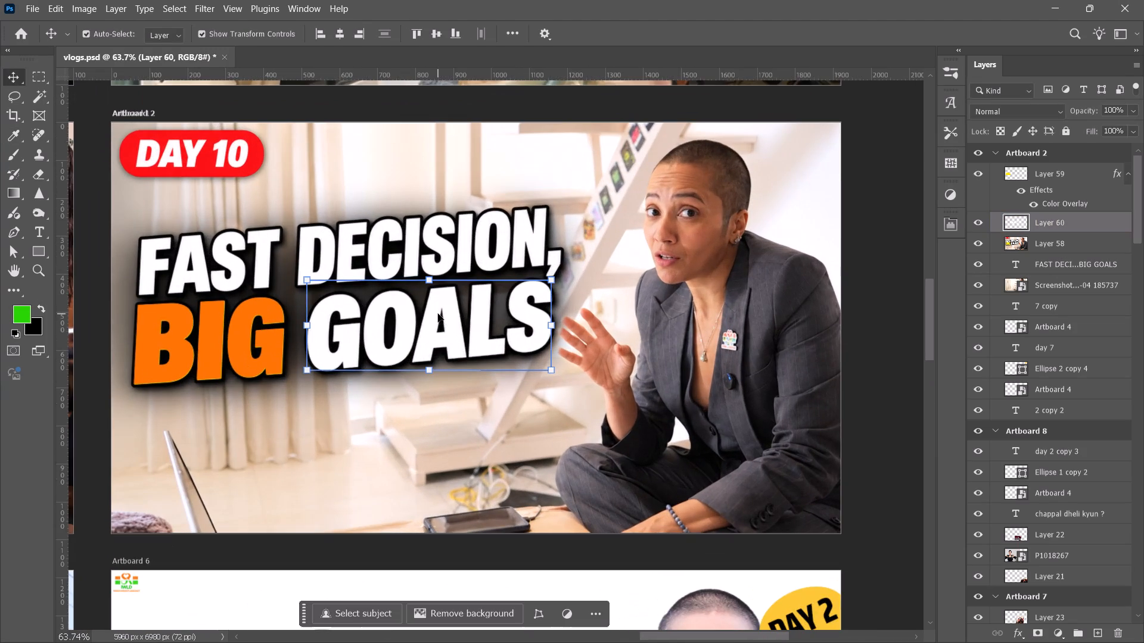
left_click(1019, 633)
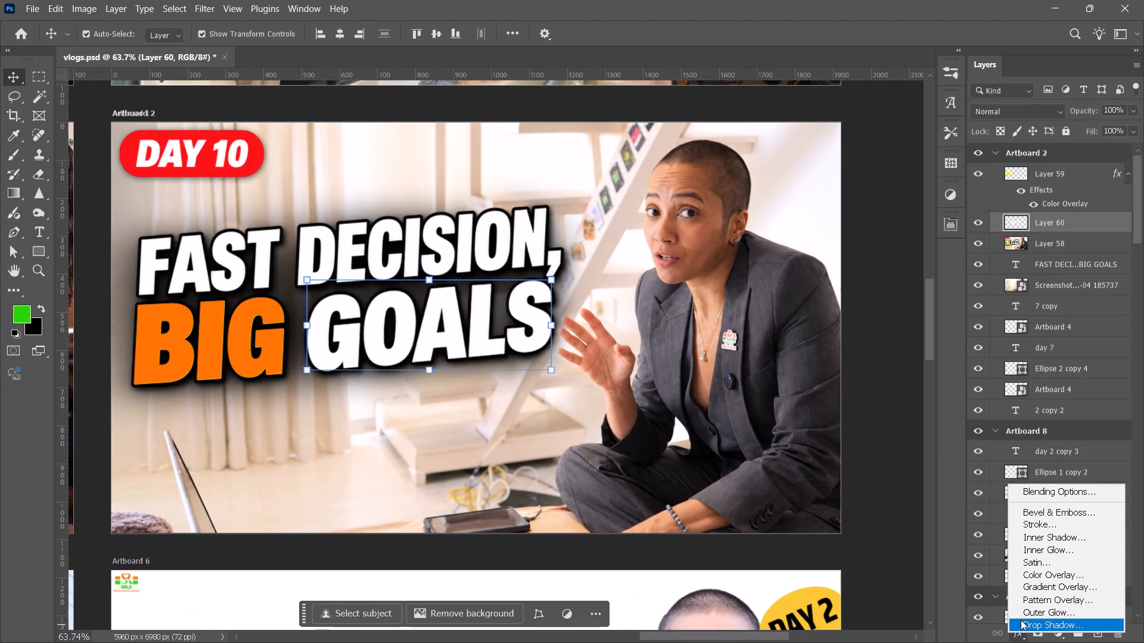
left_click(1031, 574)
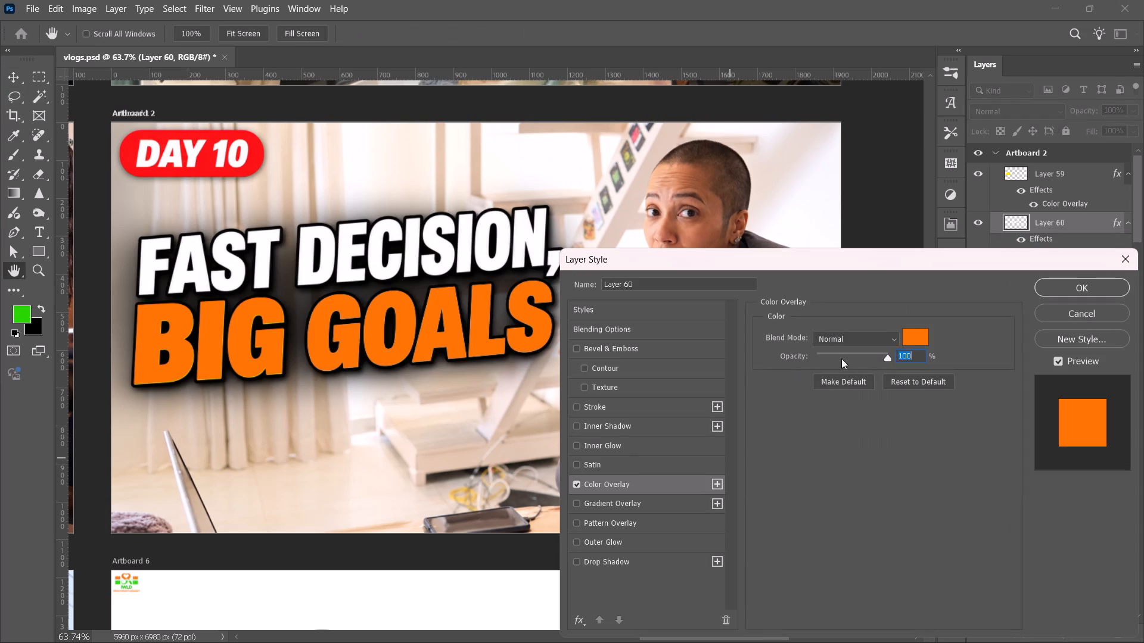
left_click(912, 333)
left_click(18, 314)
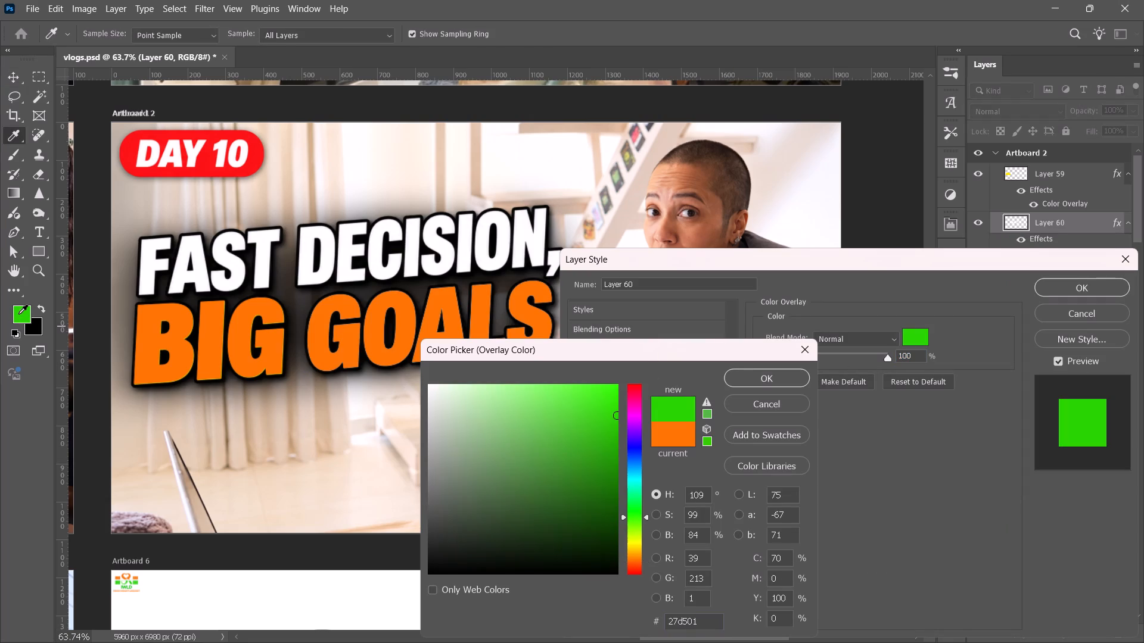
left_click(1060, 292)
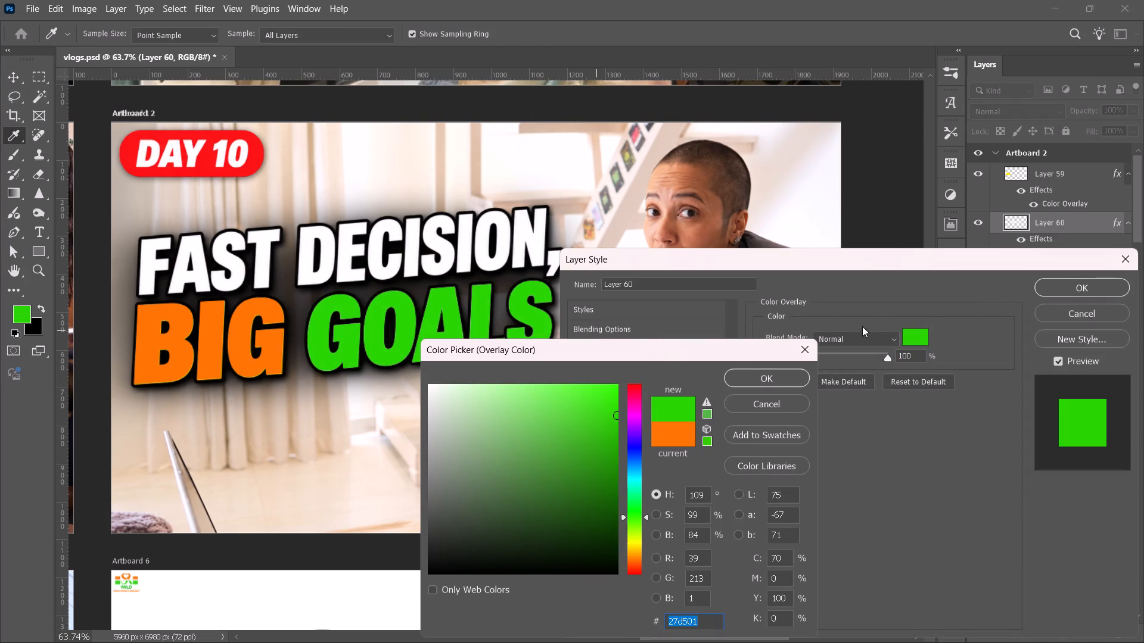
left_click(779, 377)
left_click(1096, 296)
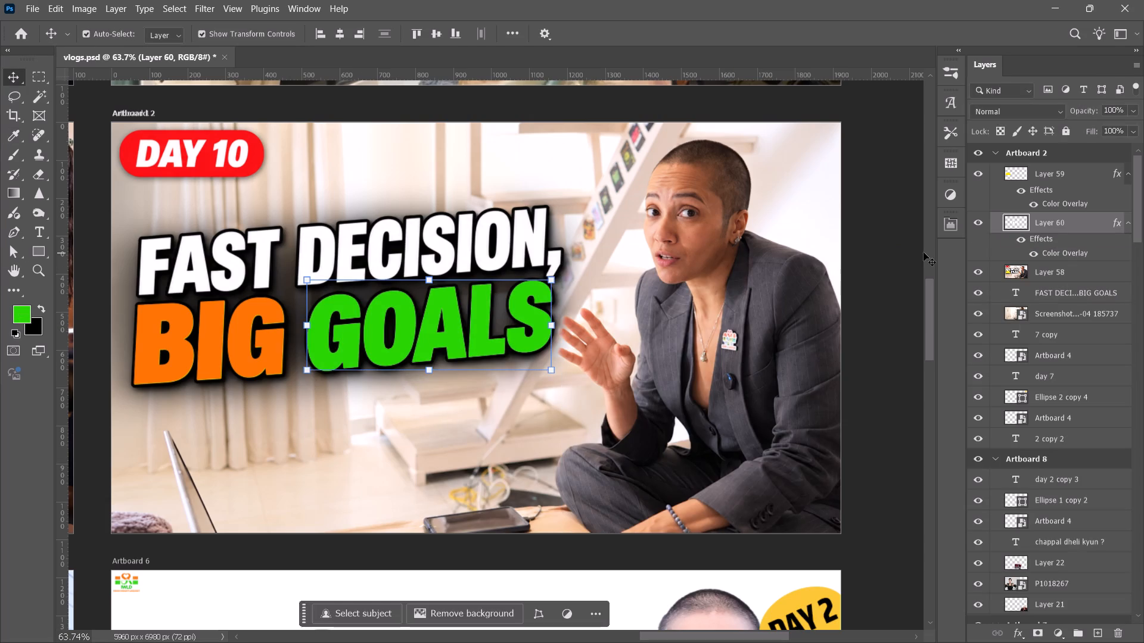
left_click(894, 247)
Examine the recoloured FAST DECISION, BIG GOALS thumbnail on Artboard 2 up close and from farther out.
scroll(889, 248, "up", 2)
scroll(889, 248, "down", 4, "alt")
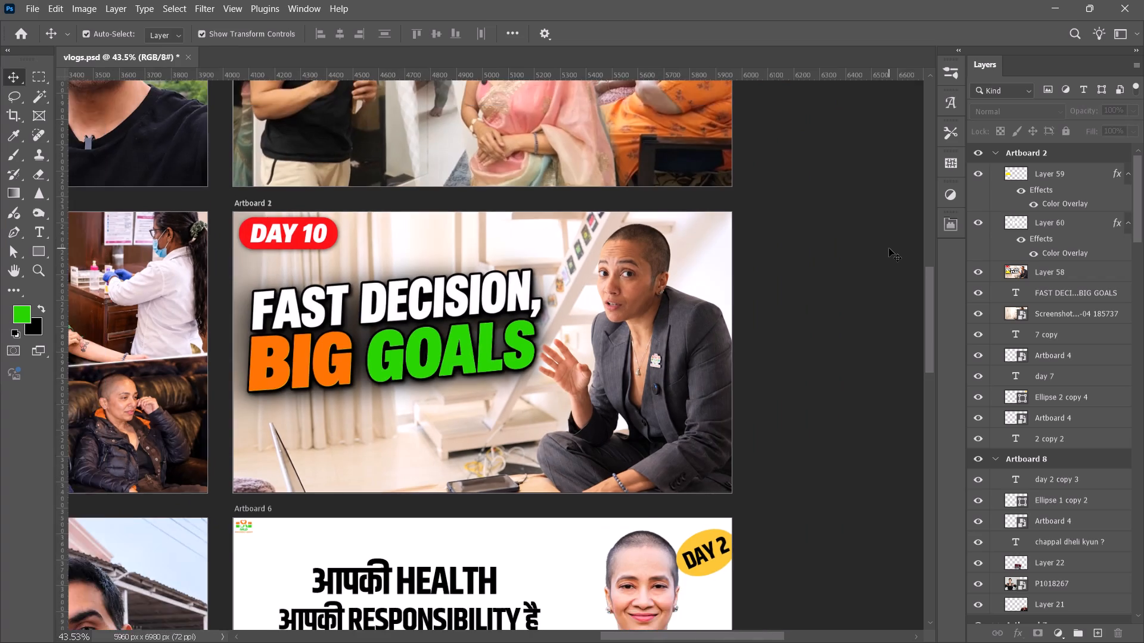
scroll(889, 248, "up", 3, "alt")
scroll(889, 248, "down", 4, "alt")
scroll(757, 267, "up", 3, "alt")
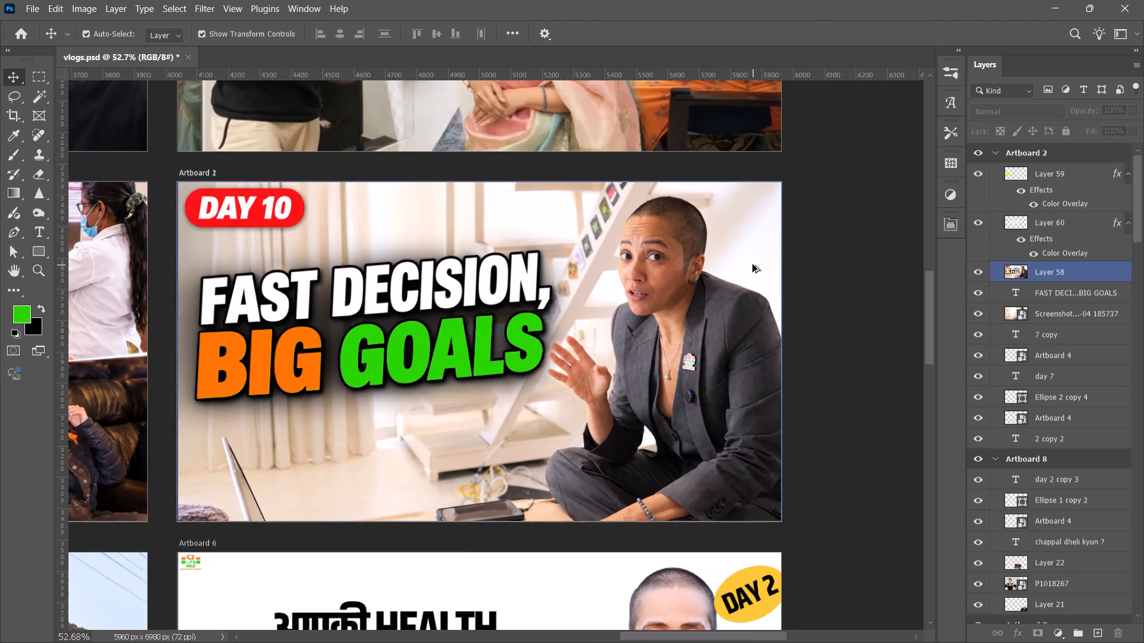
scroll(753, 264, "up", 2, "alt")
scroll(752, 260, "down", 2, "alt")
scroll(316, 149, "up", 1, "alt")
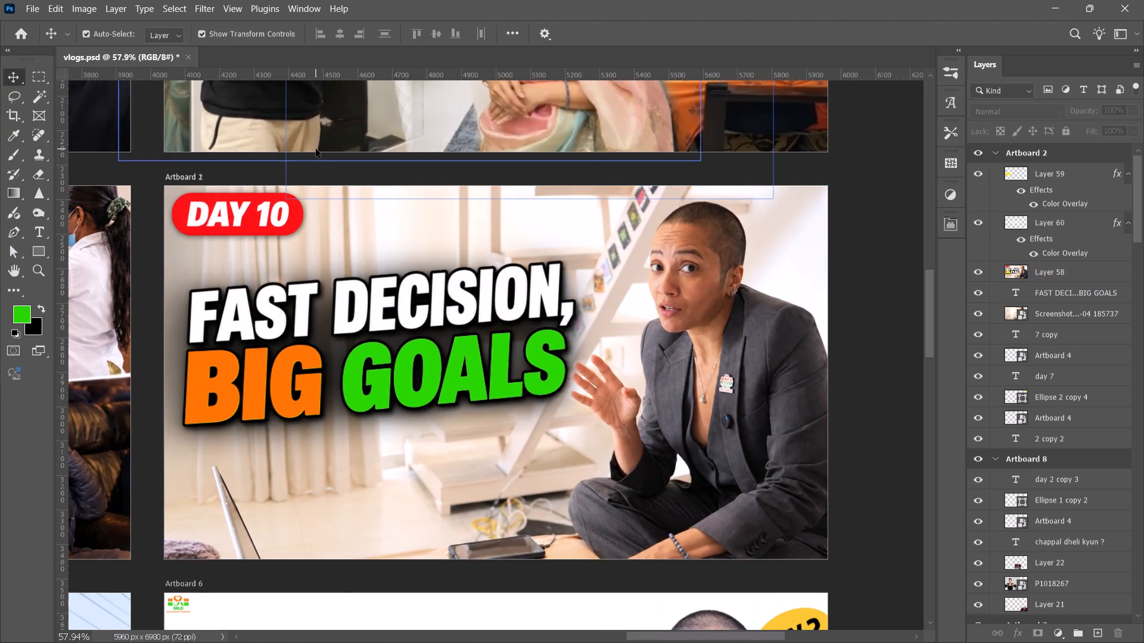
scroll(315, 148, "up", 1, "alt")
scroll(315, 148, "down", 4)
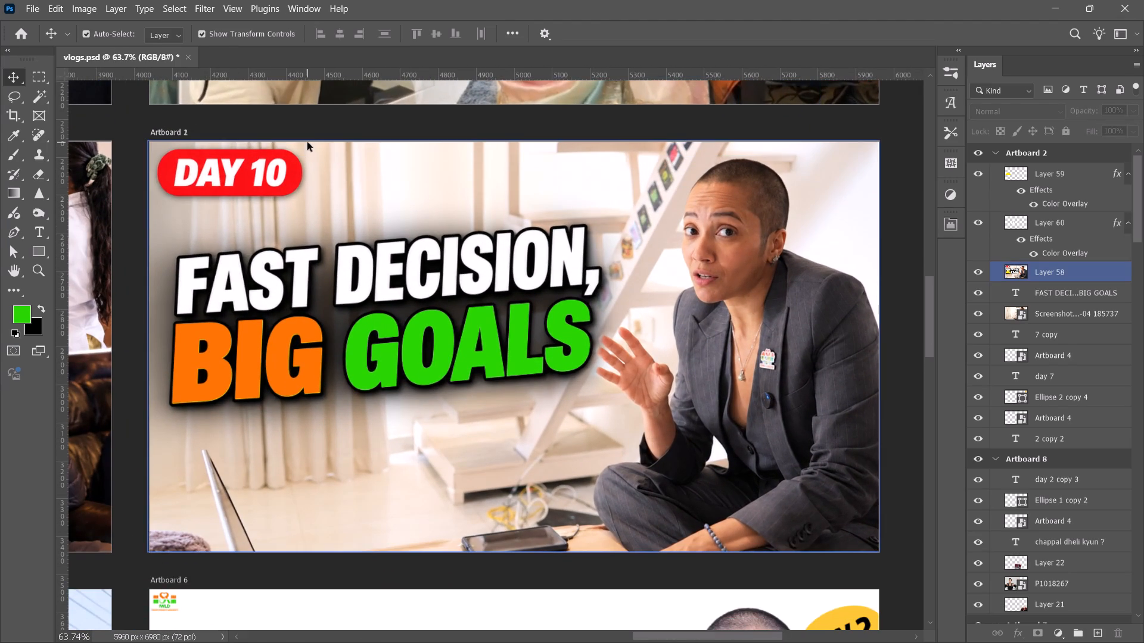
scroll(309, 133, "up", 1, "alt")
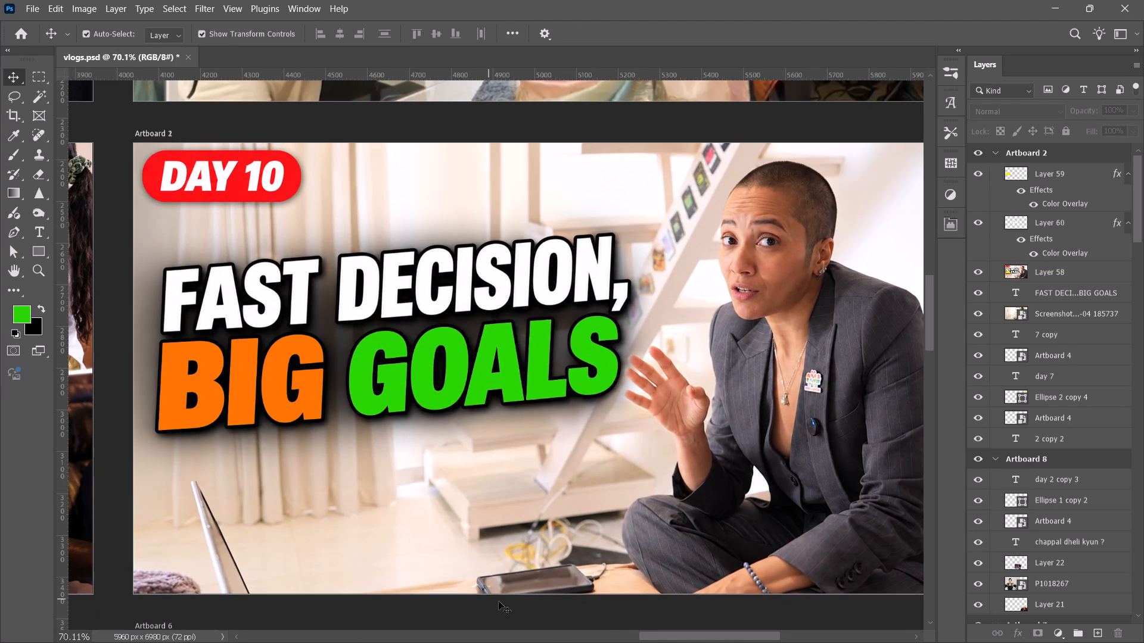
left_click_drag(646, 633, 652, 633)
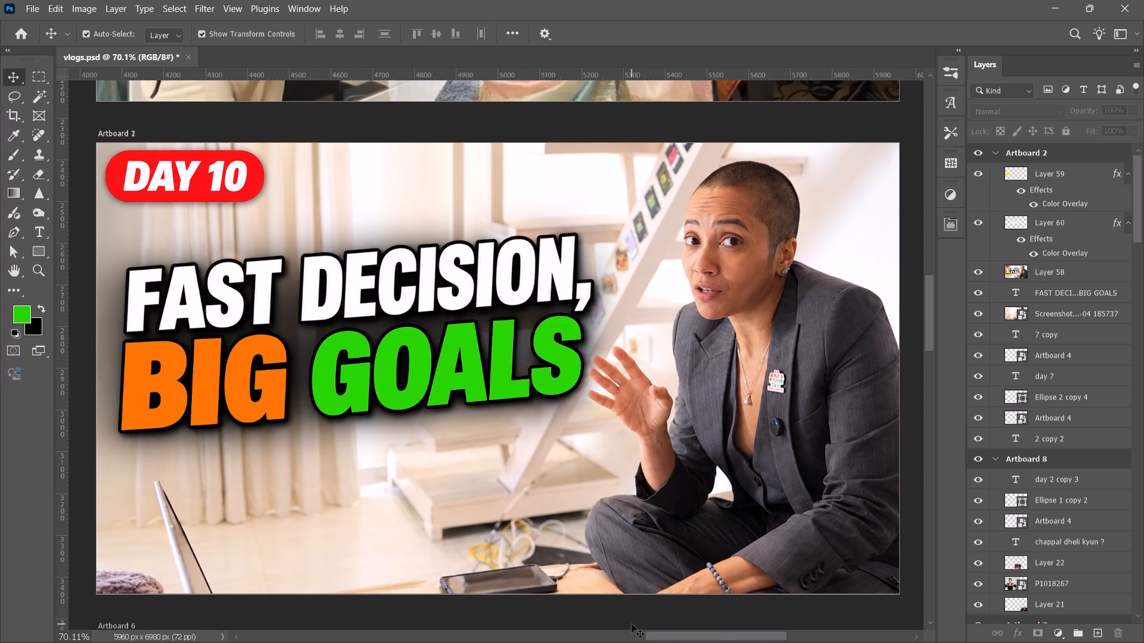